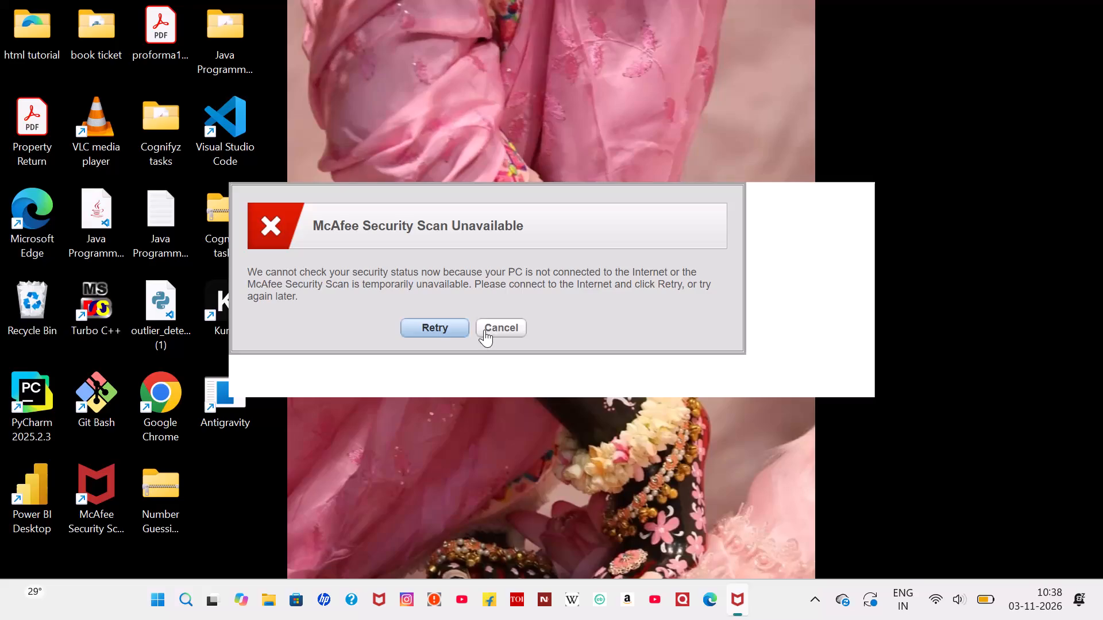
# Dismiss the McAfee Security Scan message.
pyautogui.click(484, 330)
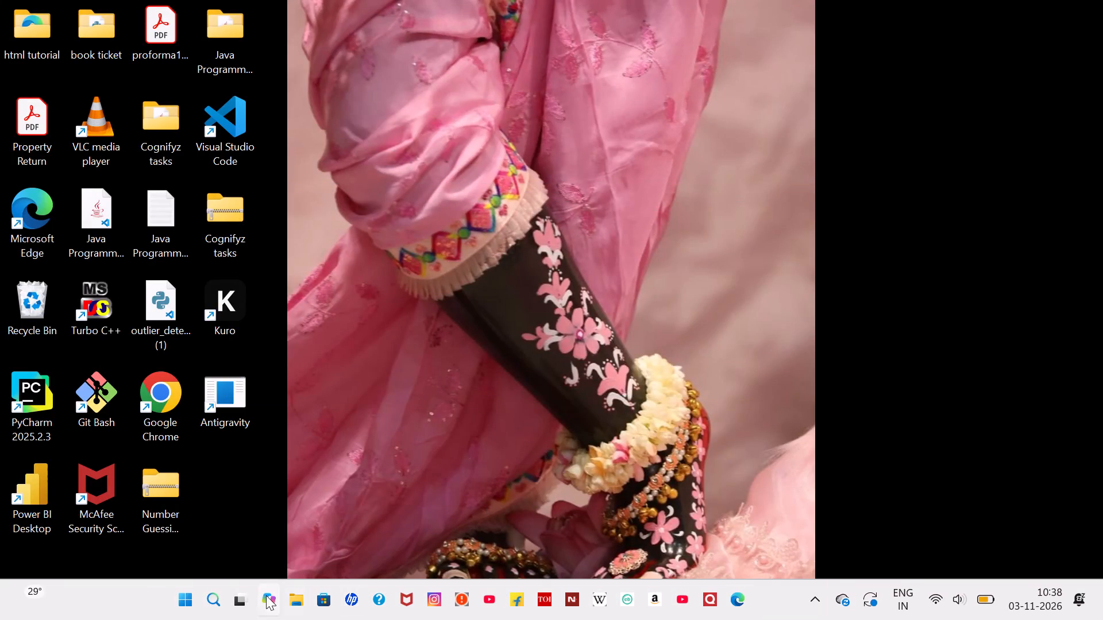
# Launch Excel.
pyautogui.click(219, 599)
pyautogui.click(330, 165)
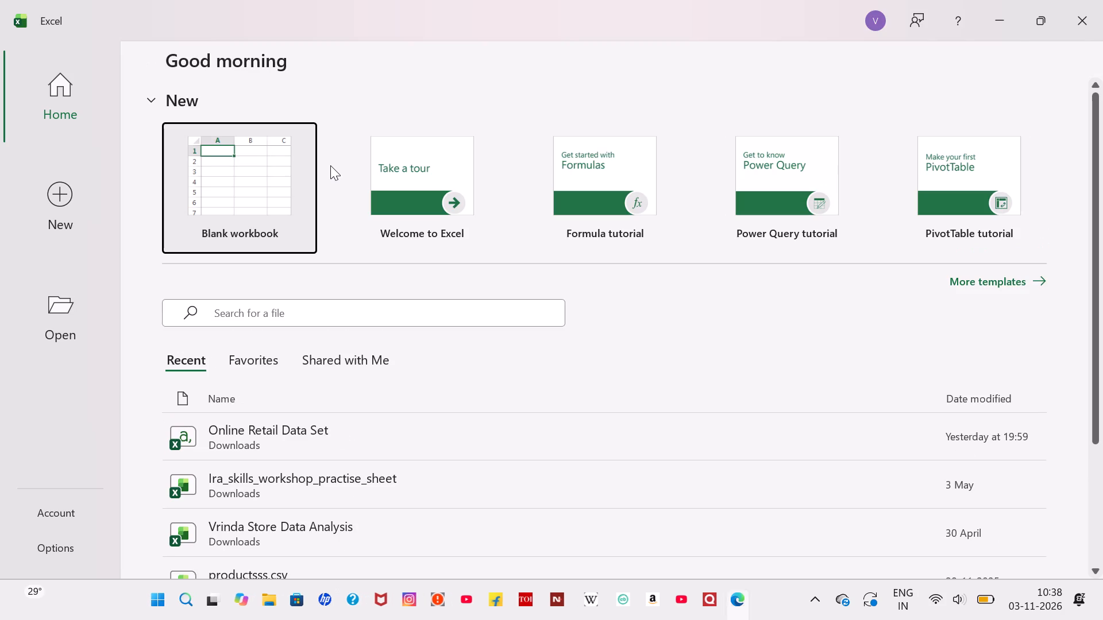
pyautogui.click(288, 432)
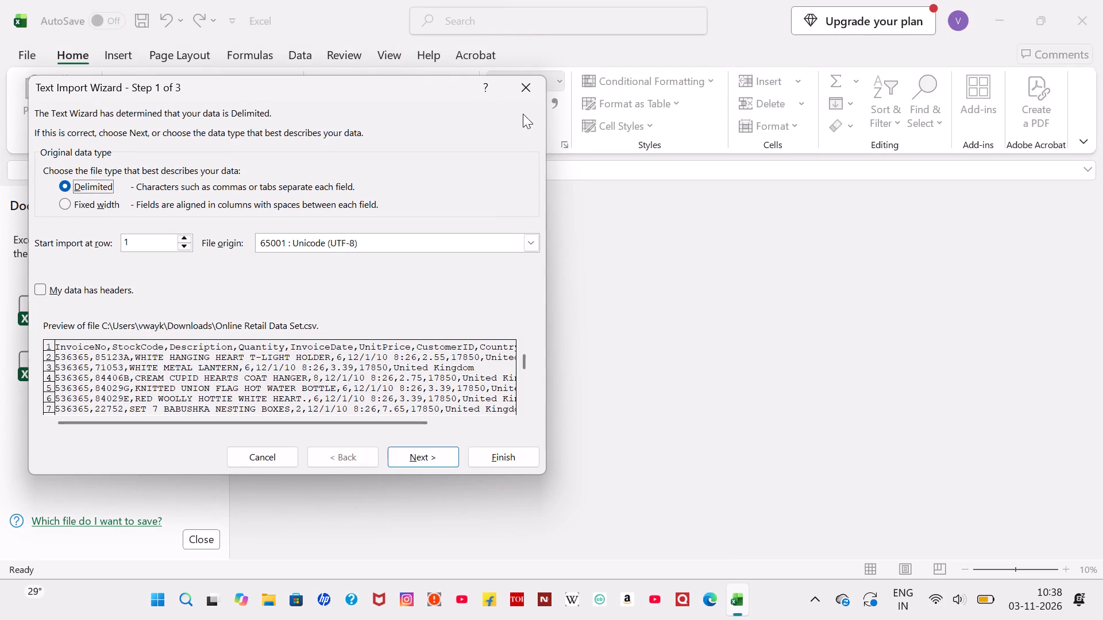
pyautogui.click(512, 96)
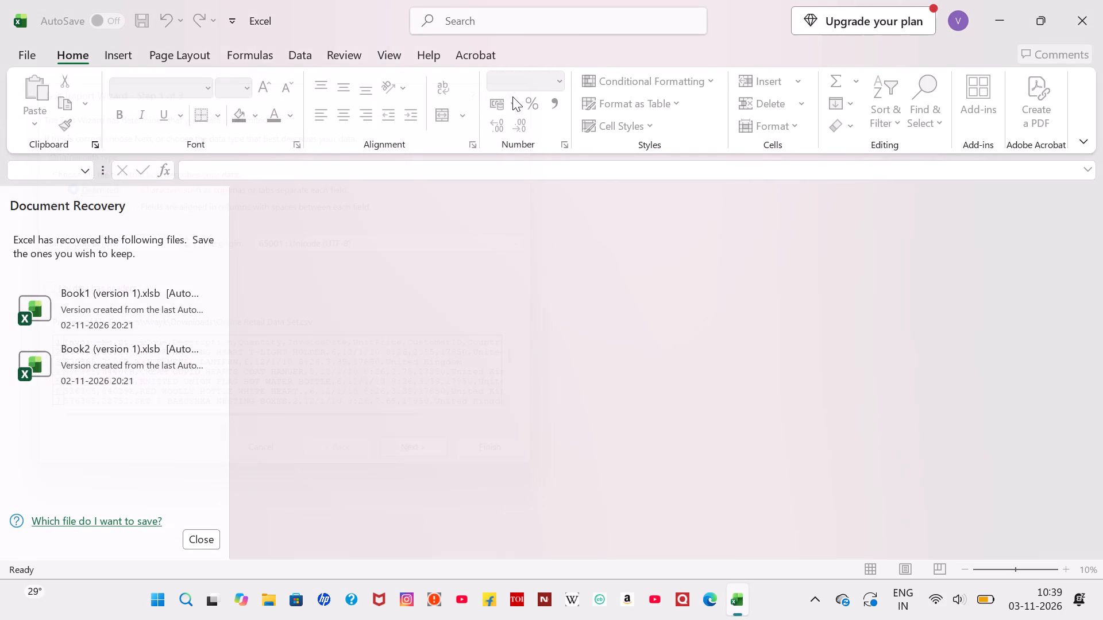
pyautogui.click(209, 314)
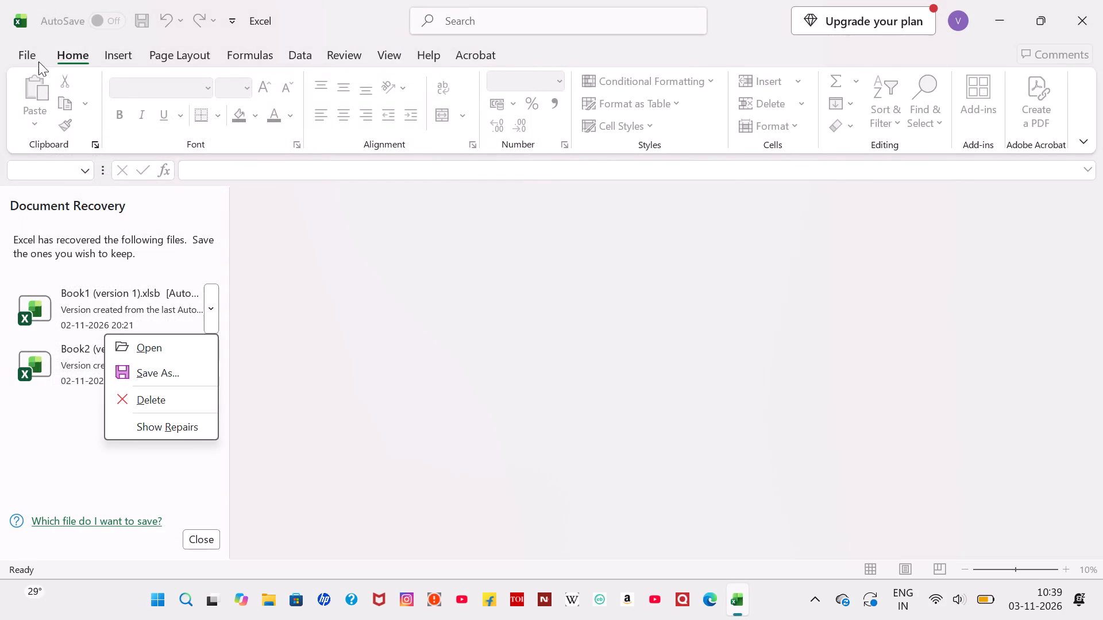
# Open the recent workbook Ira_skills_workshop_practise_sheet and look through the formula list on its Home sheet.
pyautogui.click(29, 60)
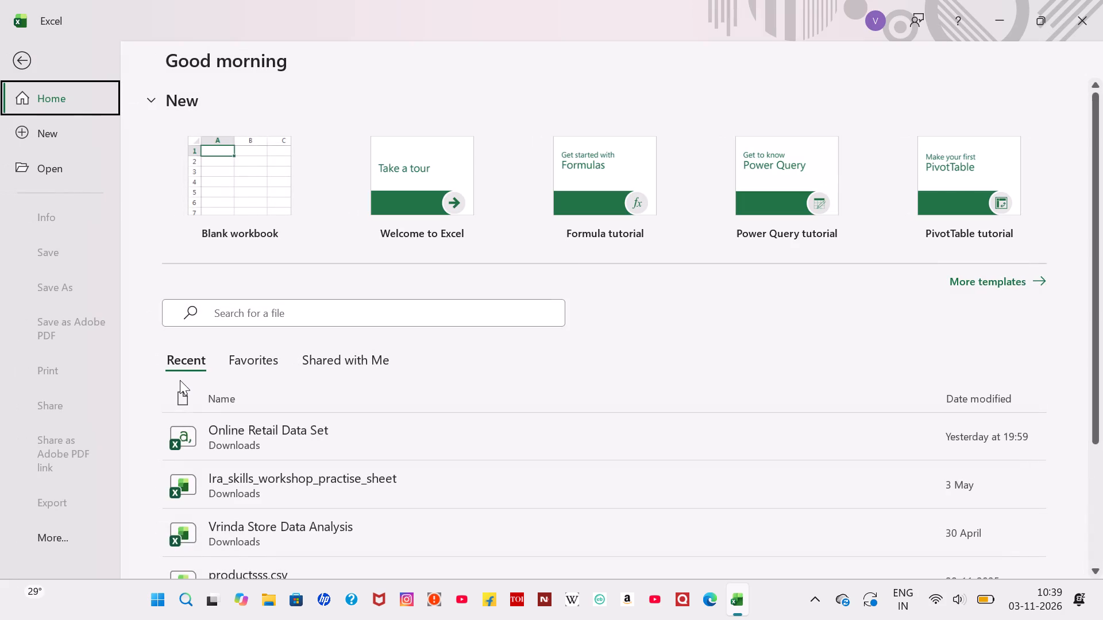
pyautogui.scroll(-2, 180, 380)
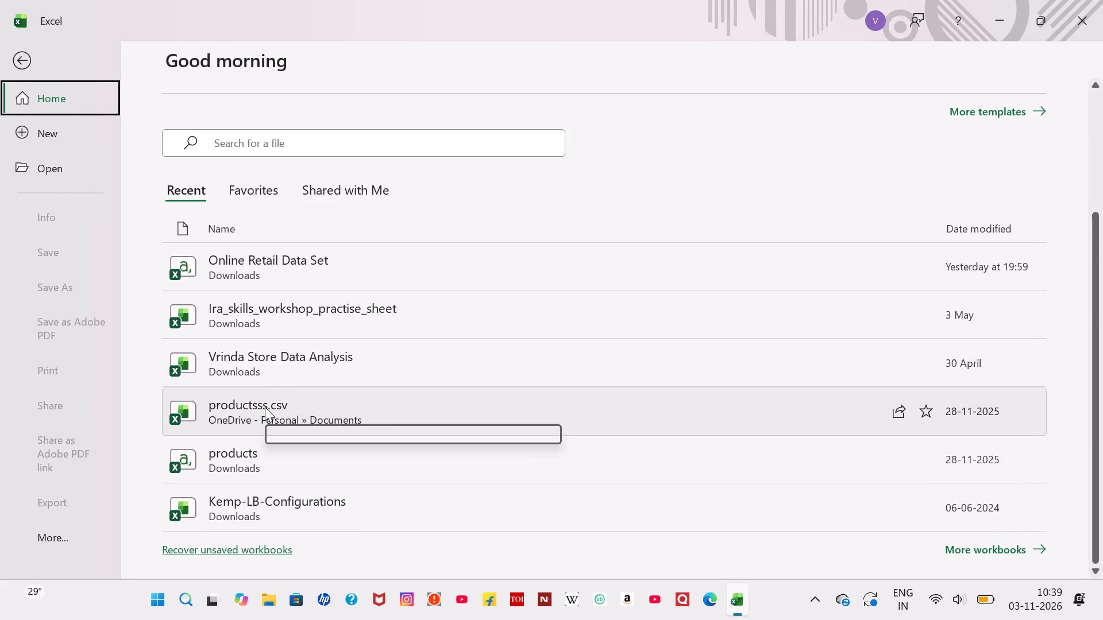
pyautogui.click(280, 338)
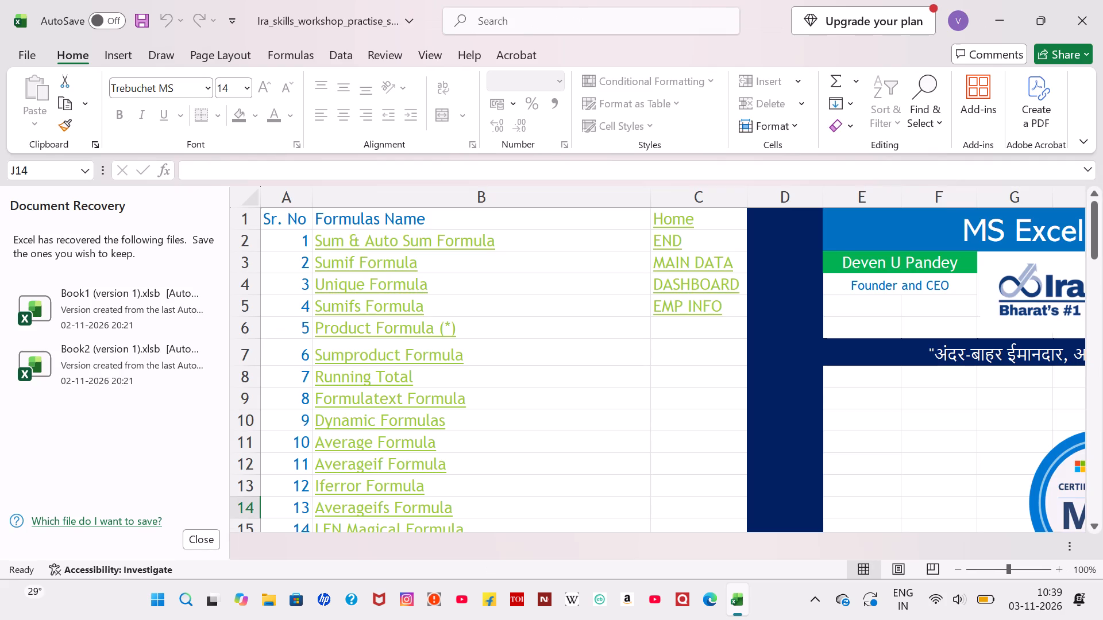
pyautogui.scroll(-7, 337, 401)
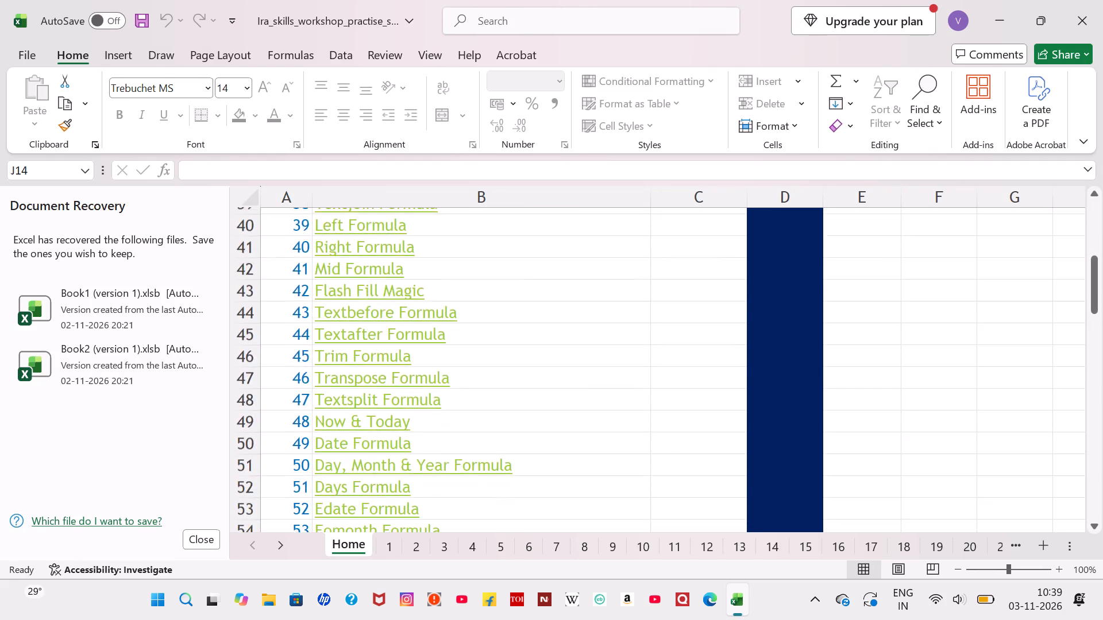
pyautogui.scroll(-3, 337, 401)
pyautogui.scroll(6, 337, 401)
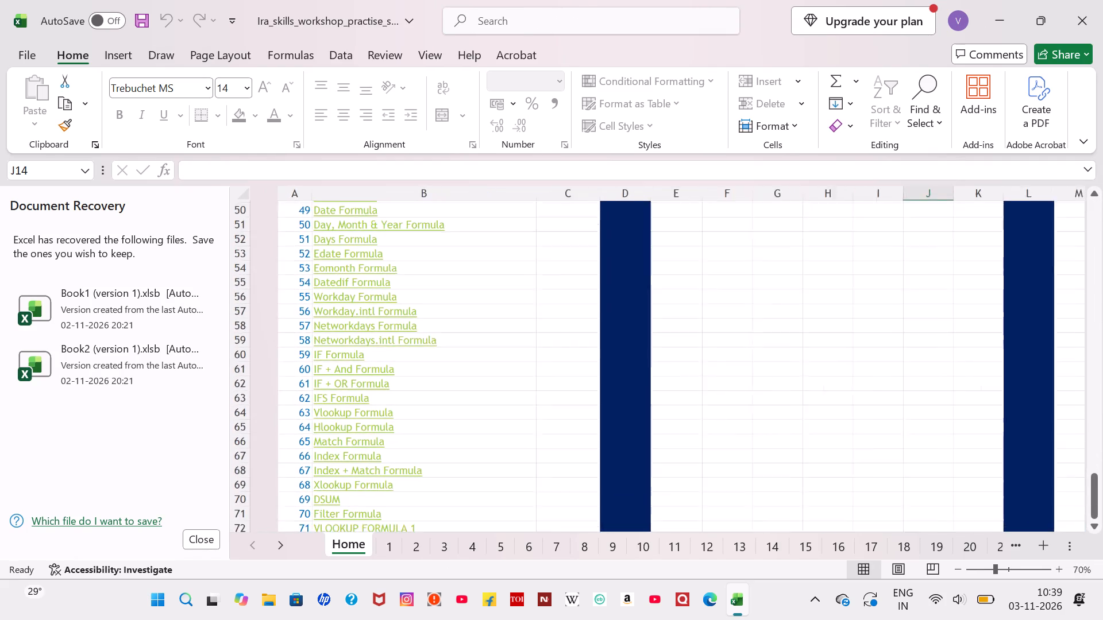
pyautogui.click(337, 401)
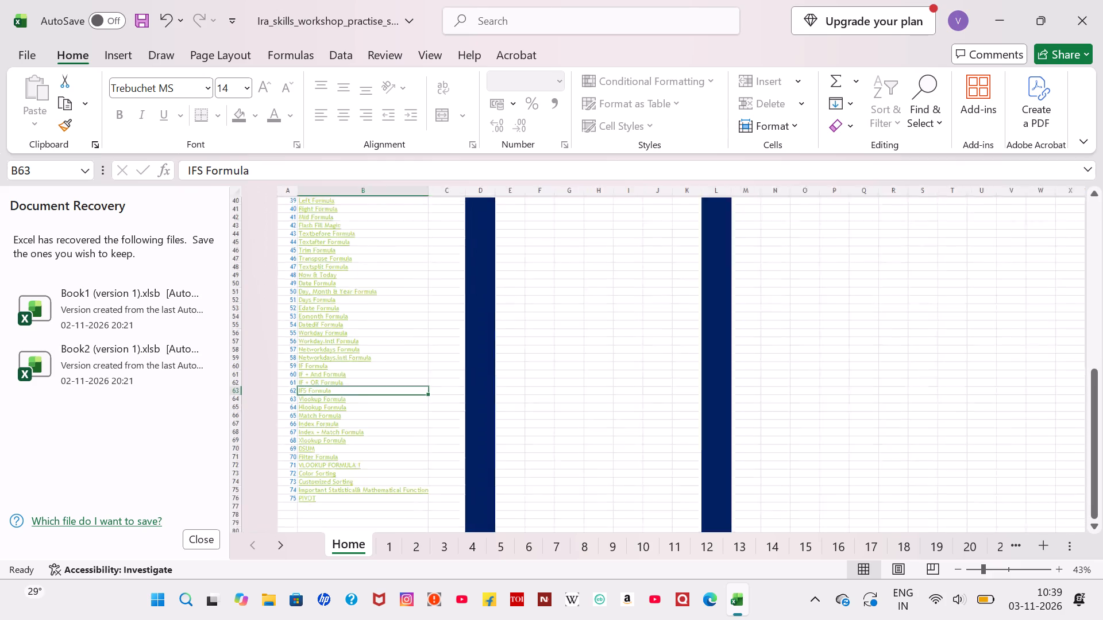
# Open the recent workbook Vrinda Store Data Analysis.
pyautogui.click(25, 53)
pyautogui.scroll(-1, 237, 472)
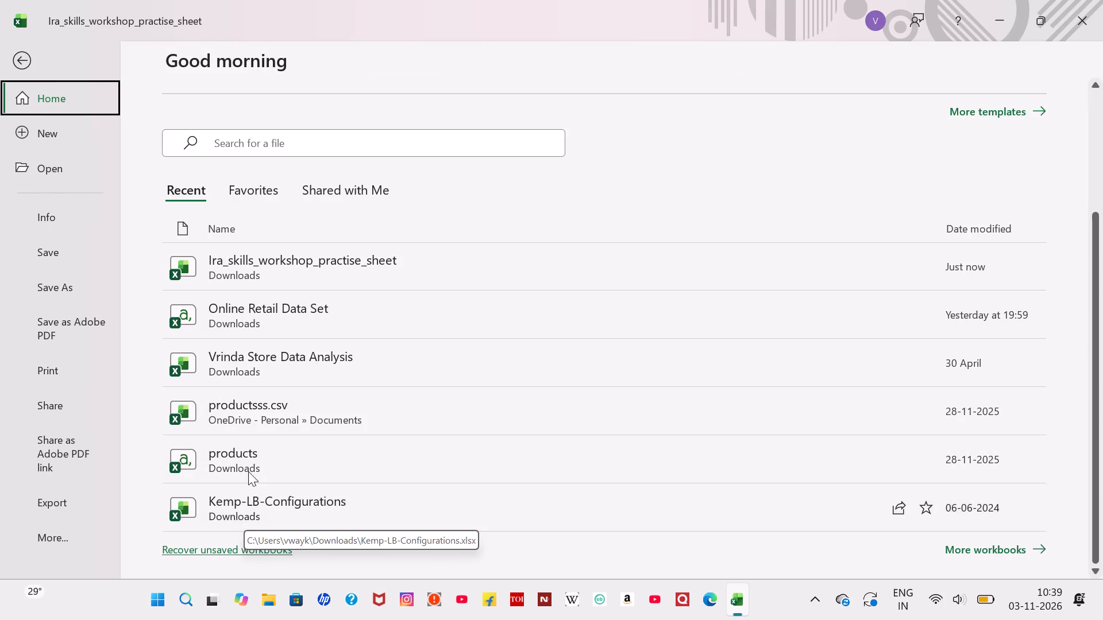
pyautogui.doubleClick(264, 353)
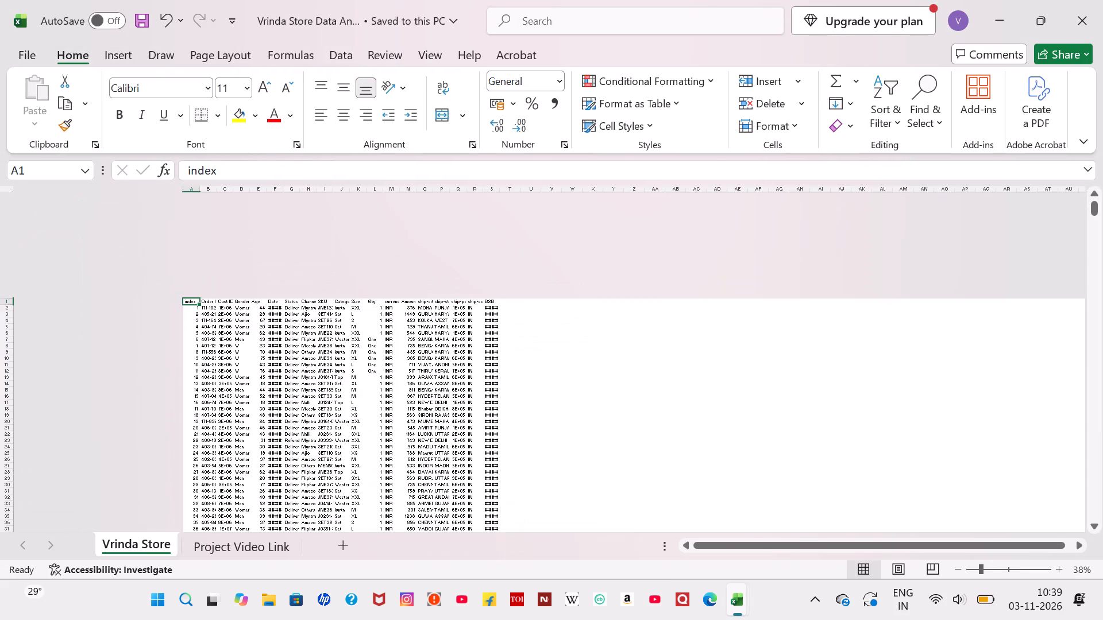
# Insert a PivotTable from the full Vrinda Store data range A1:S31048 into the existing worksheet at cell Y4.
pyautogui.scroll(-1, 264, 353)
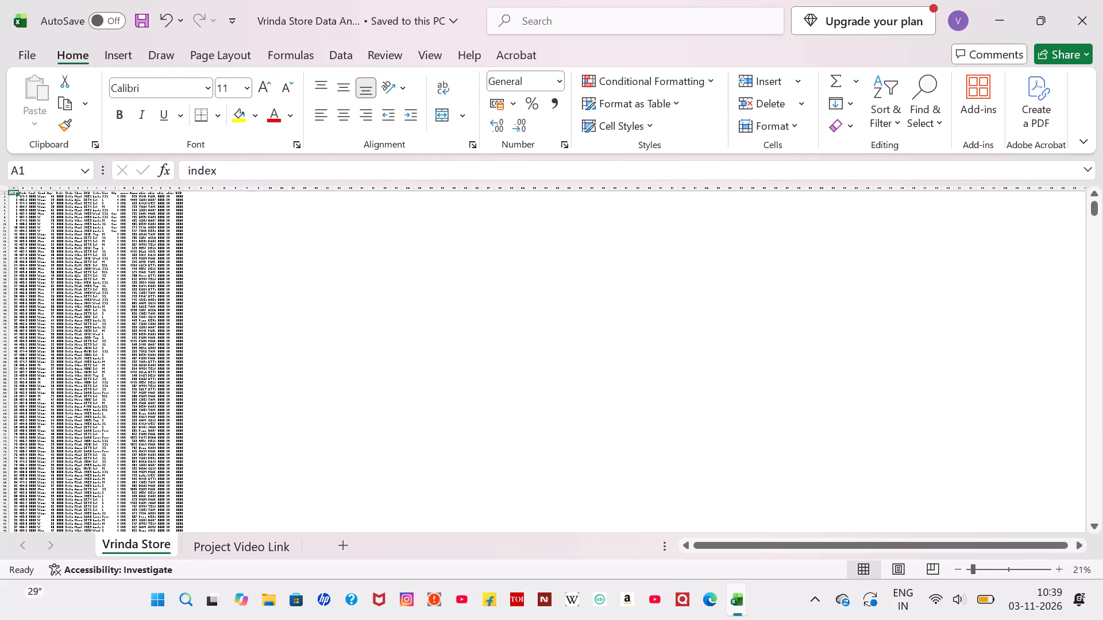
pyautogui.click(78, 292)
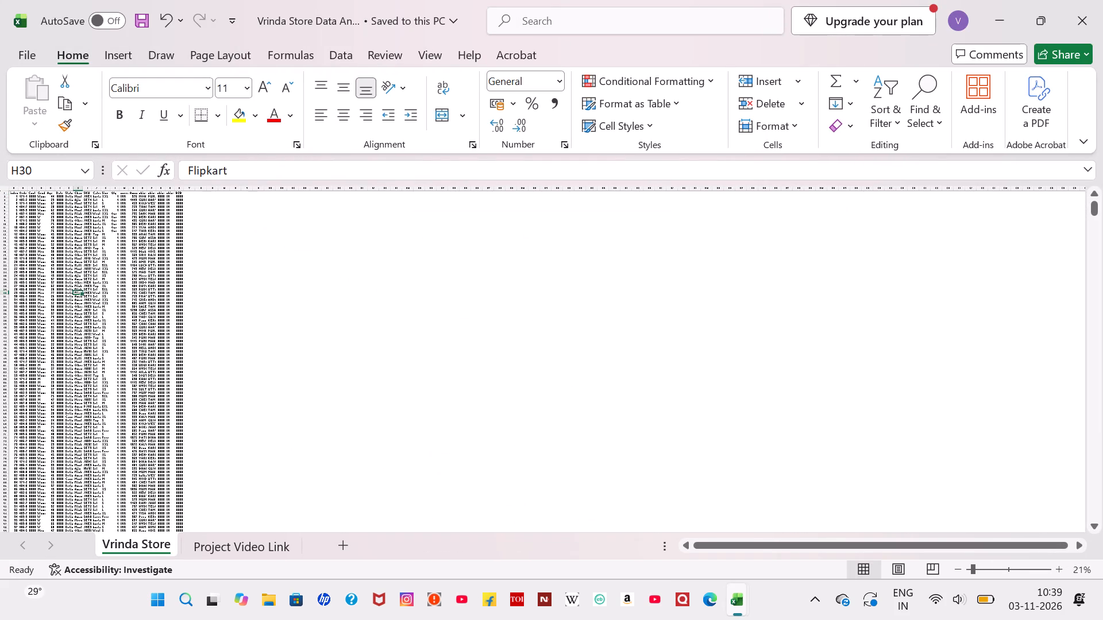
pyautogui.hotkey('ctrl', 'a')
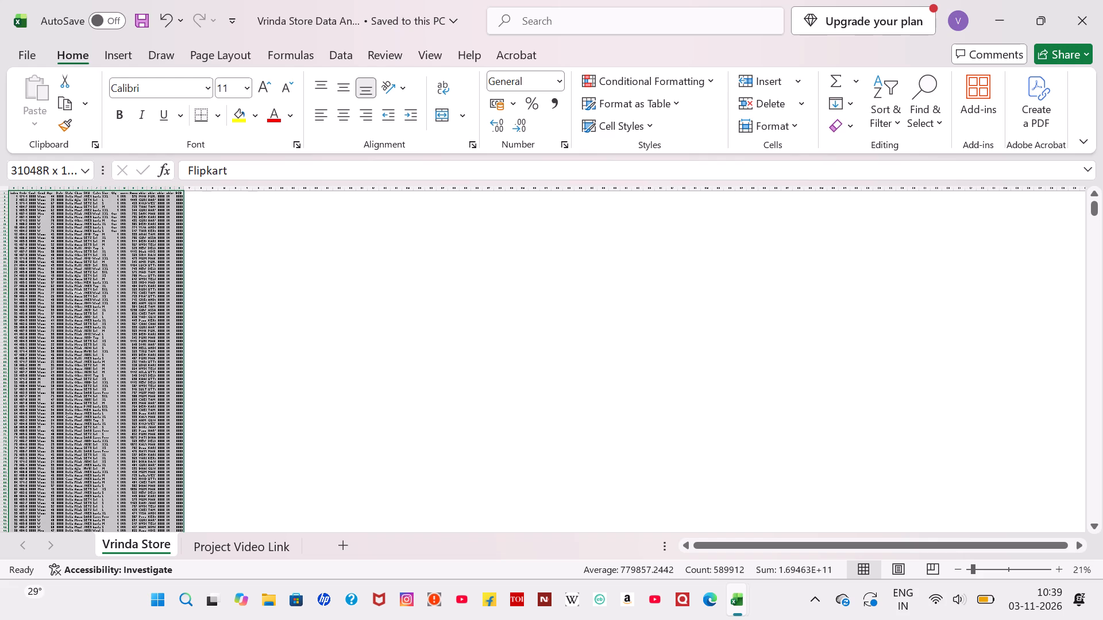
pyautogui.click(108, 61)
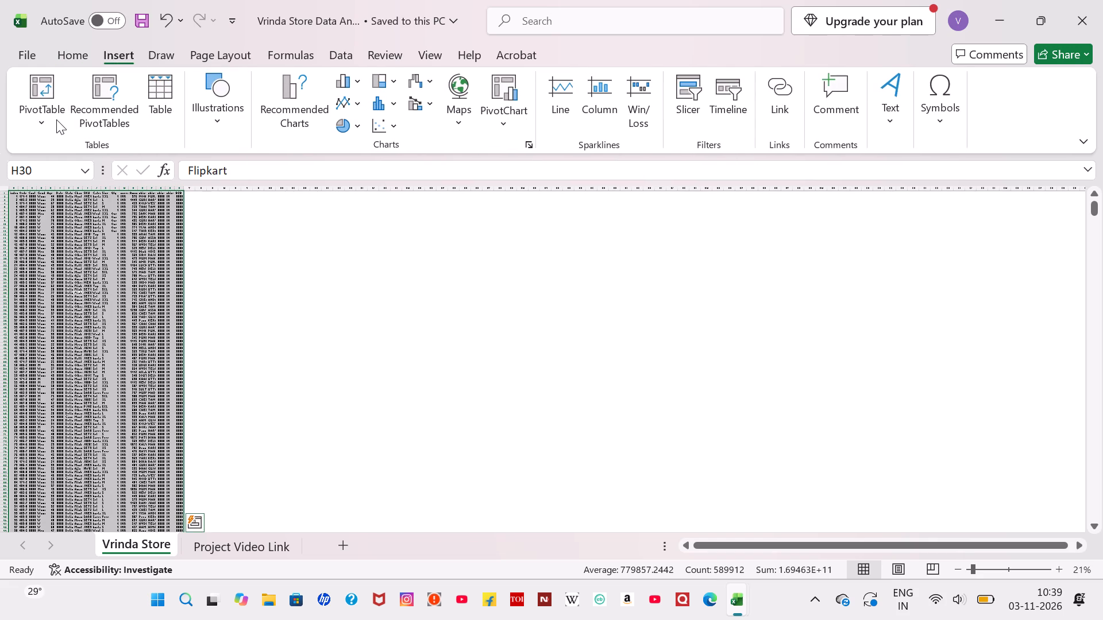
pyautogui.click(56, 119)
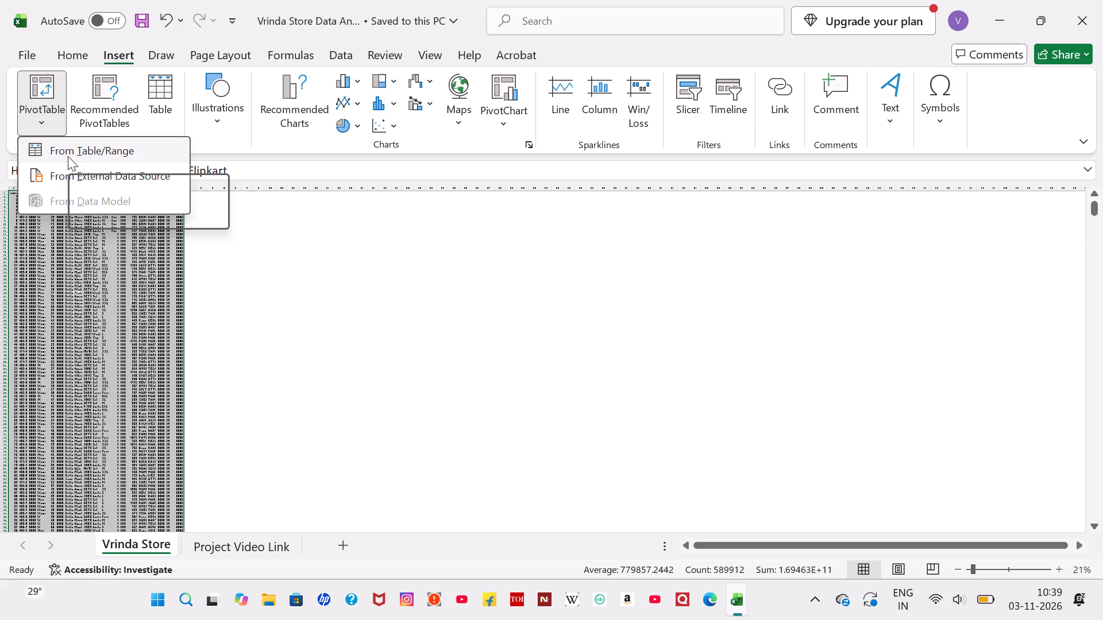
pyautogui.click(223, 265)
pyautogui.click(54, 112)
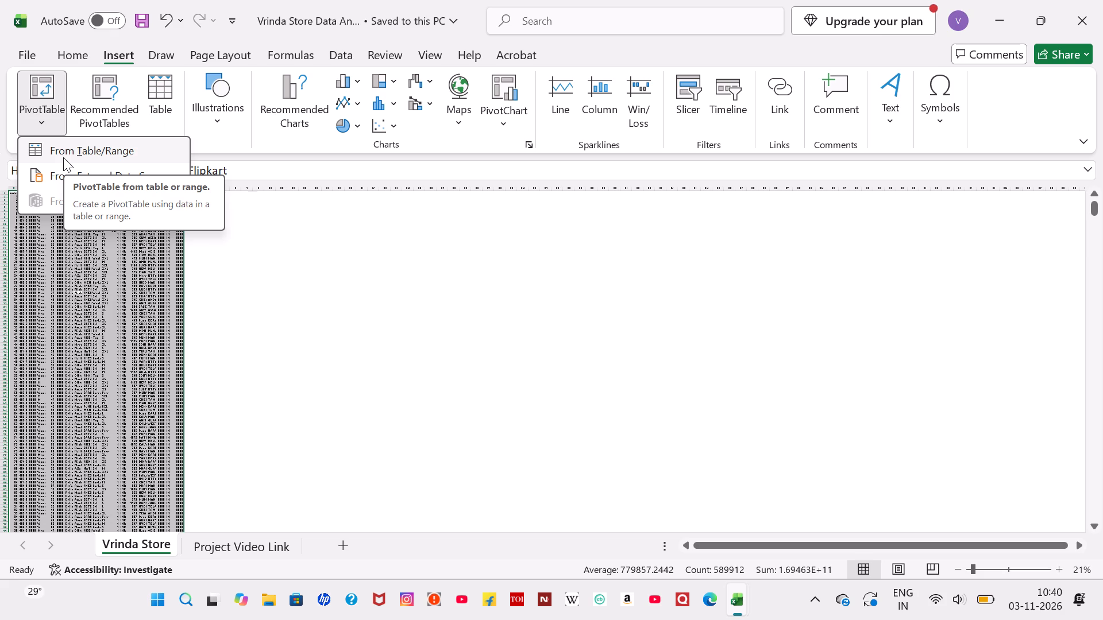
pyautogui.click(63, 157)
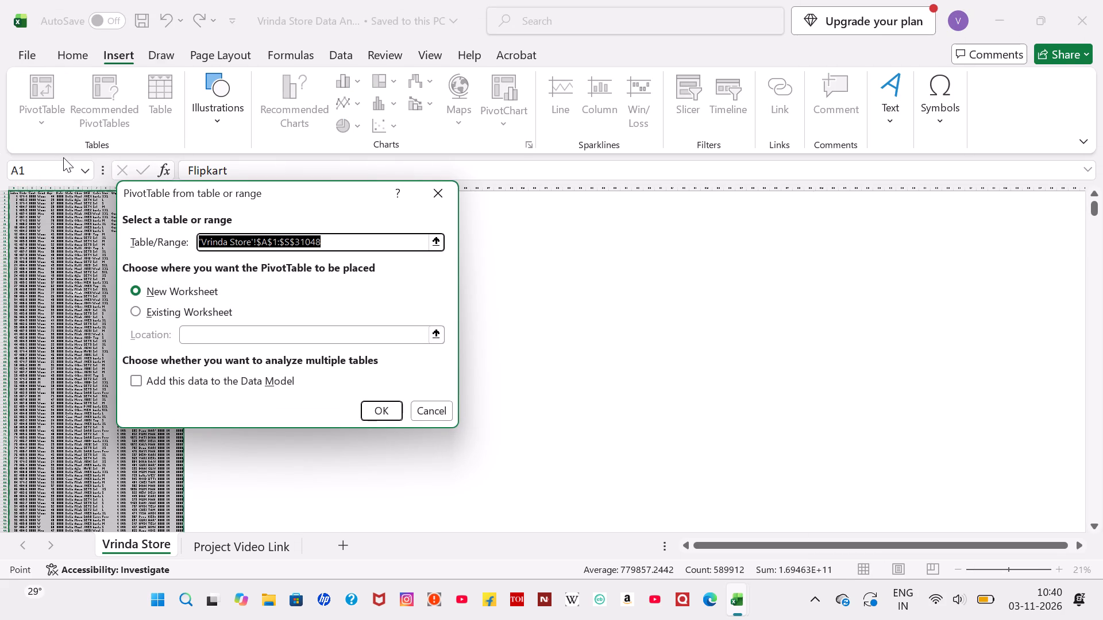
pyautogui.click(138, 311)
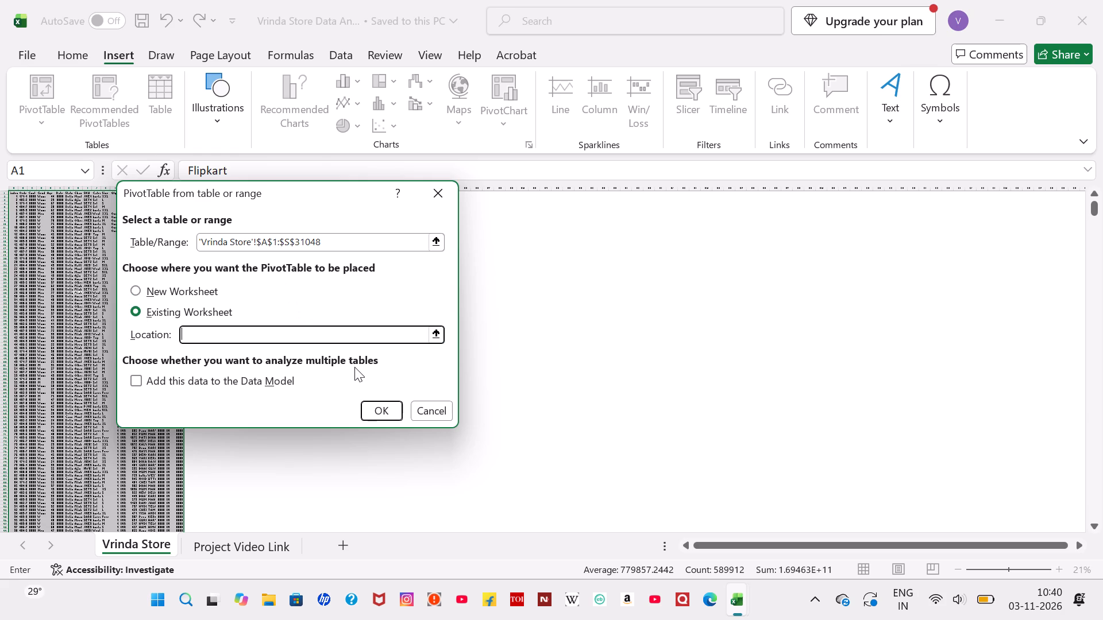
pyautogui.click(374, 404)
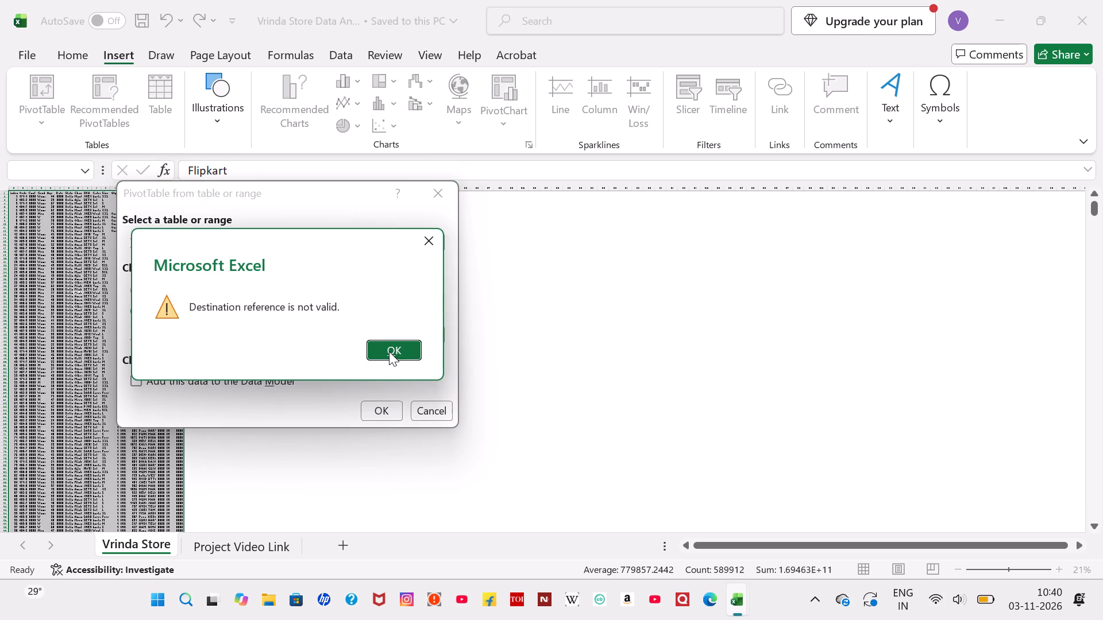
pyautogui.click(389, 351)
pyautogui.click(245, 329)
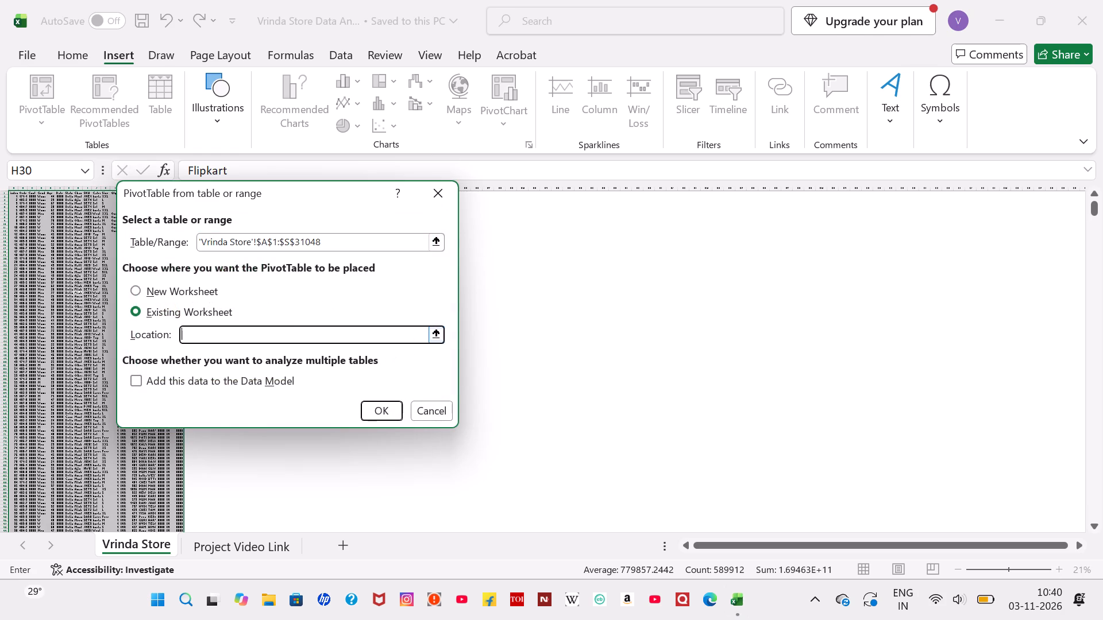
pyautogui.click(242, 457)
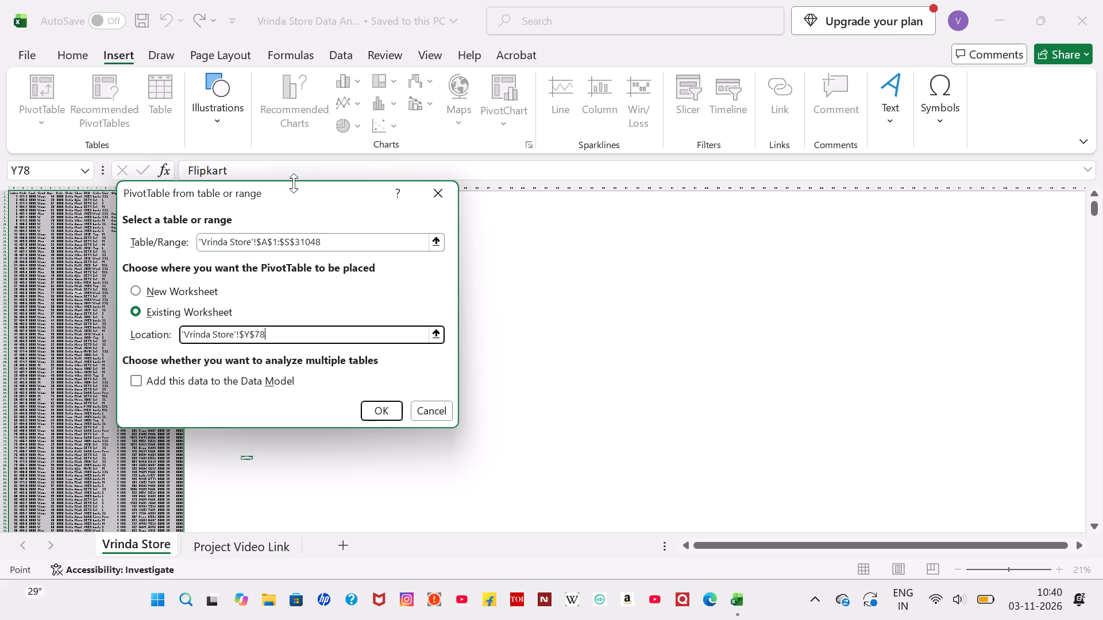
pyautogui.moveTo(298, 186); pyautogui.dragTo(591, 165)
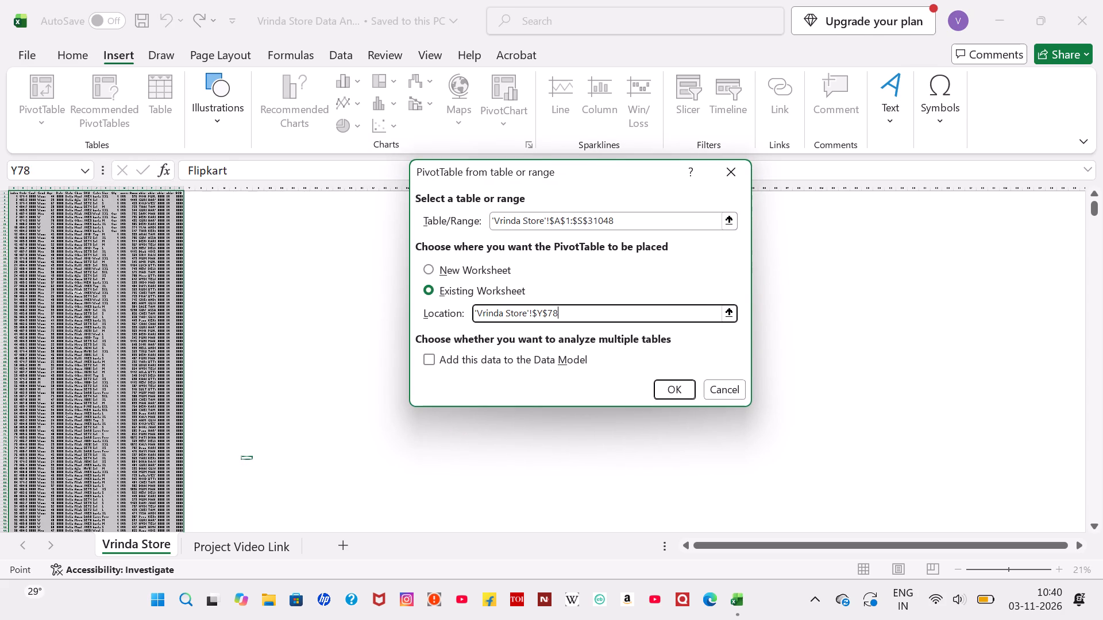
pyautogui.click(262, 221)
pyautogui.click(252, 203)
pyautogui.click(673, 390)
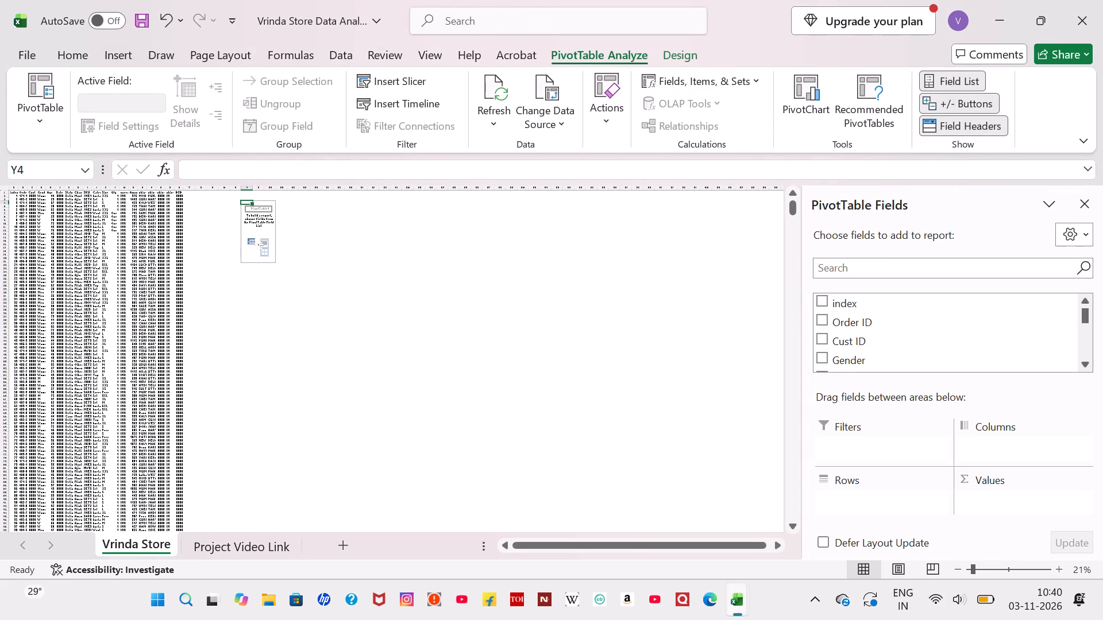
# Add the index field as a summed value and Order ID as the row field of the PivotTable.
pyautogui.scroll(1, 305, 261)
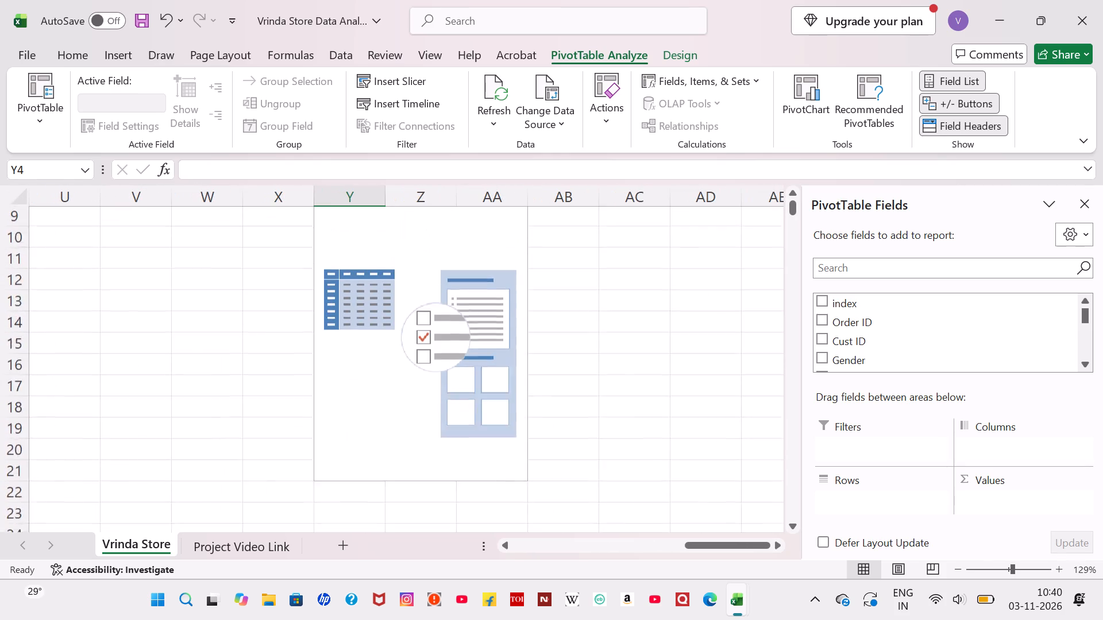
pyautogui.scroll(1, 305, 261)
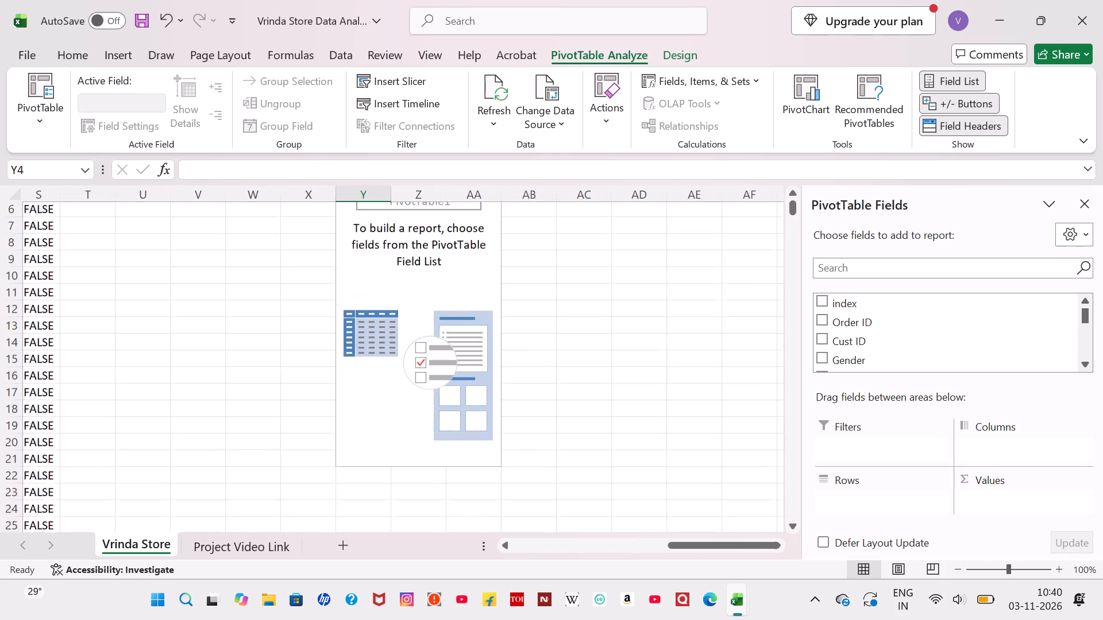
pyautogui.scroll(1, 374, 277)
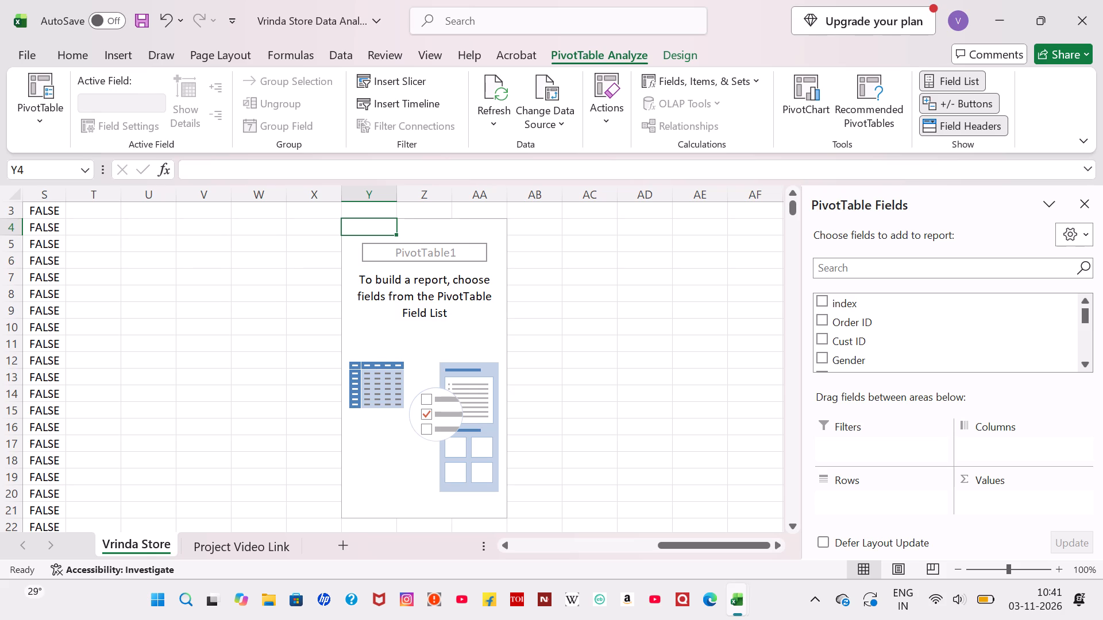
pyautogui.click(821, 299)
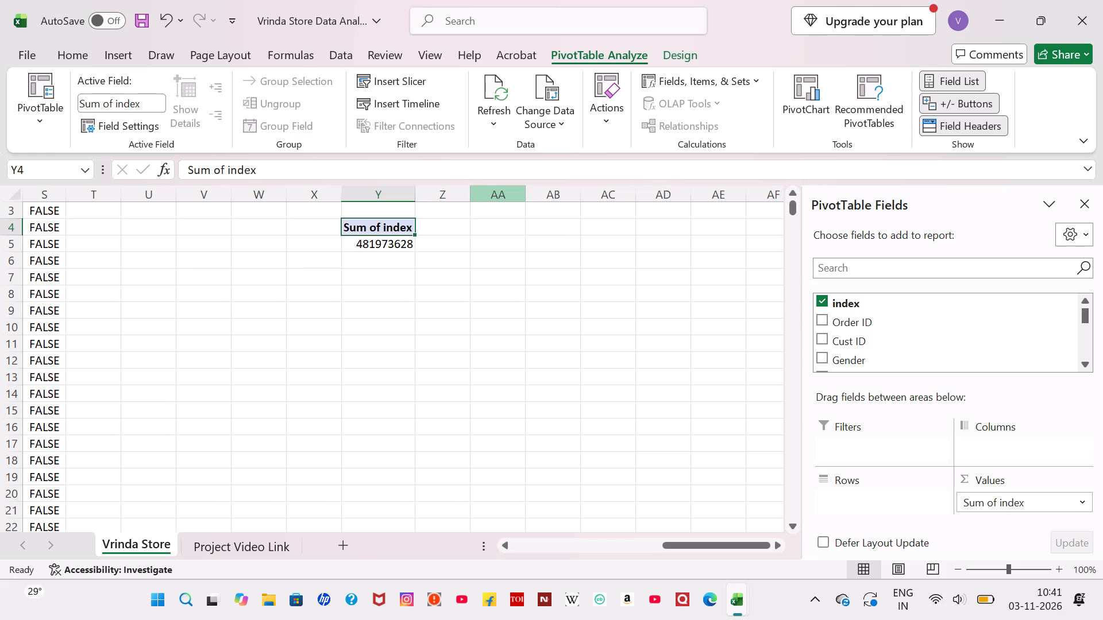
pyautogui.click(823, 323)
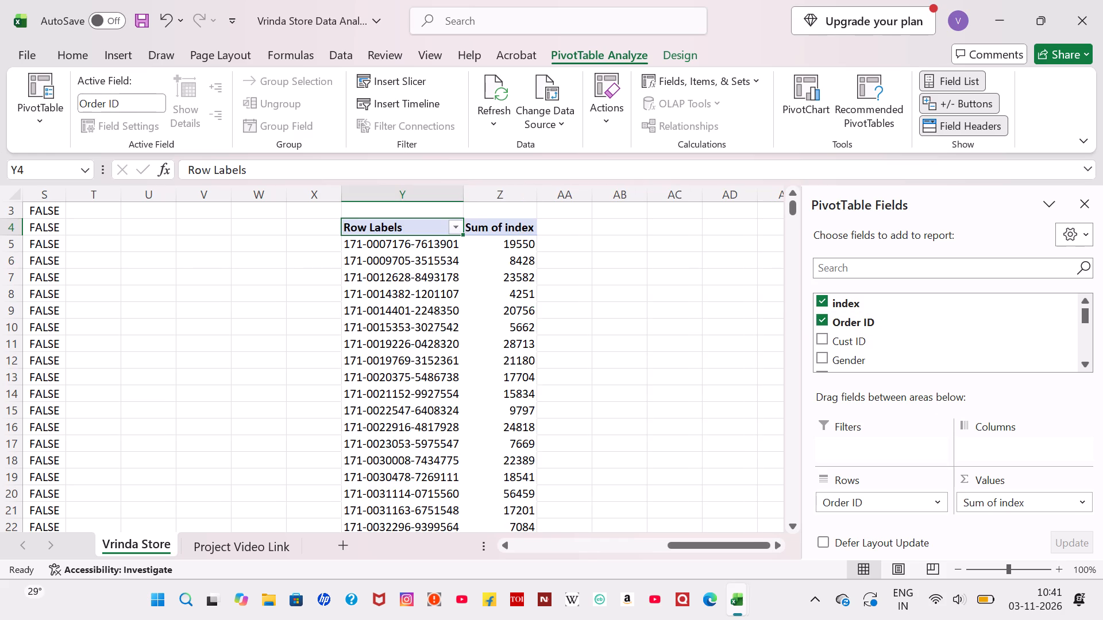
pyautogui.click(453, 226)
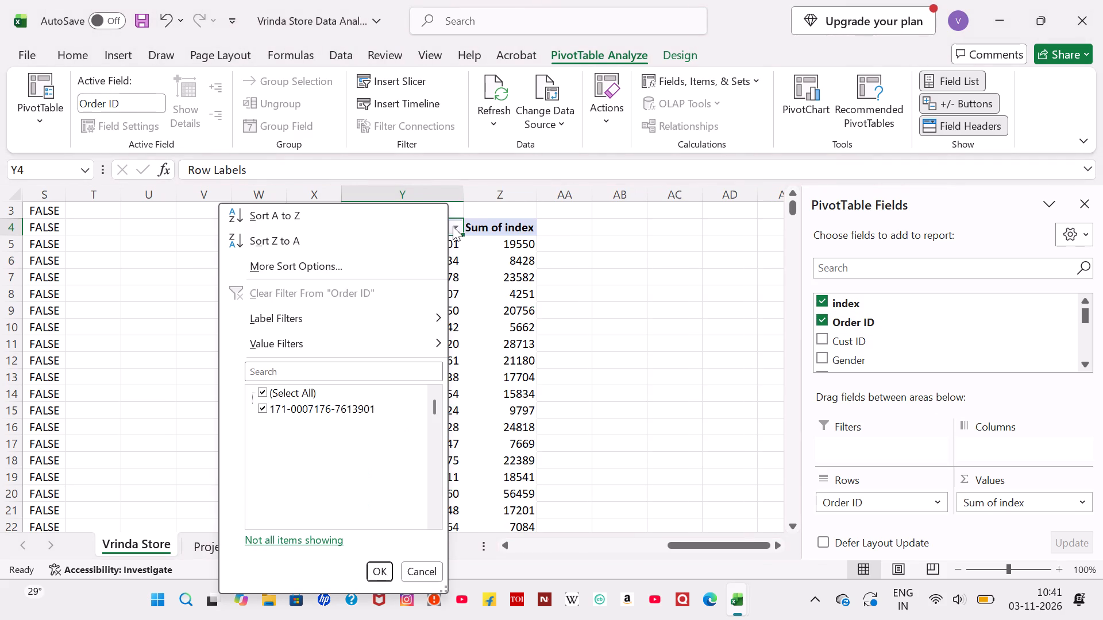
pyautogui.click(107, 296)
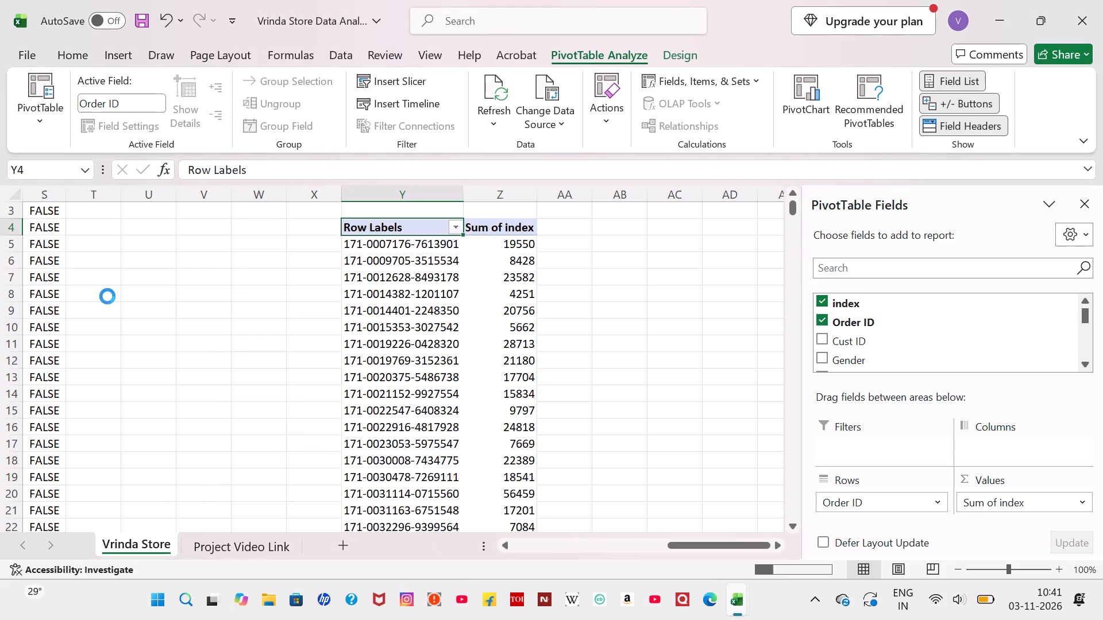
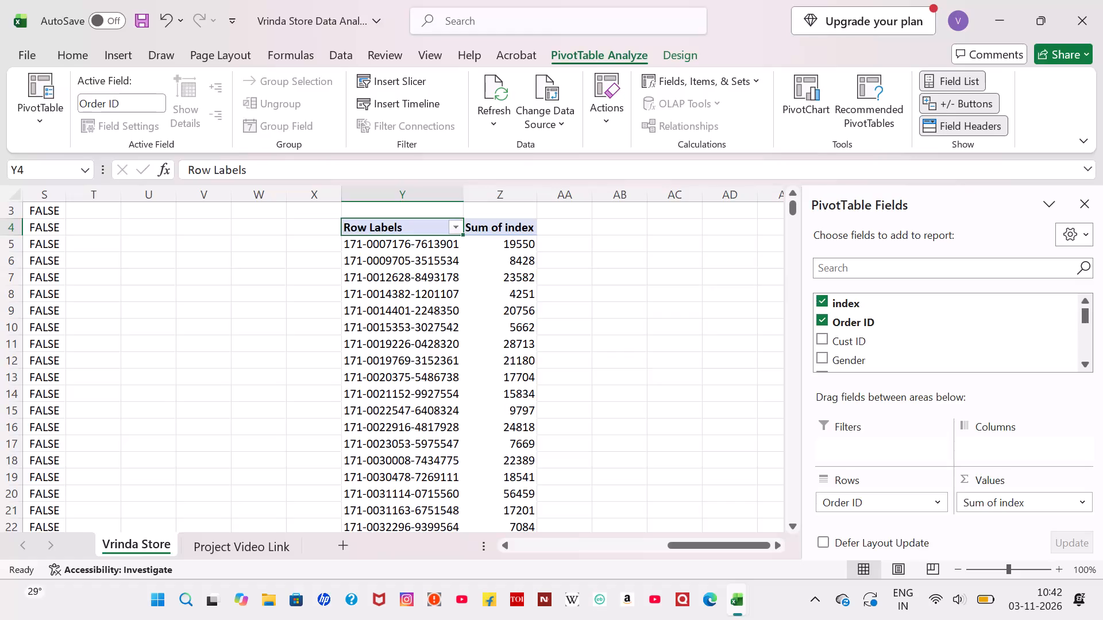
# Add Cust ID as a summed value and Gender as a second row field beneath Order ID in the PivotTable.
pyautogui.click(820, 336)
pyautogui.click(820, 353)
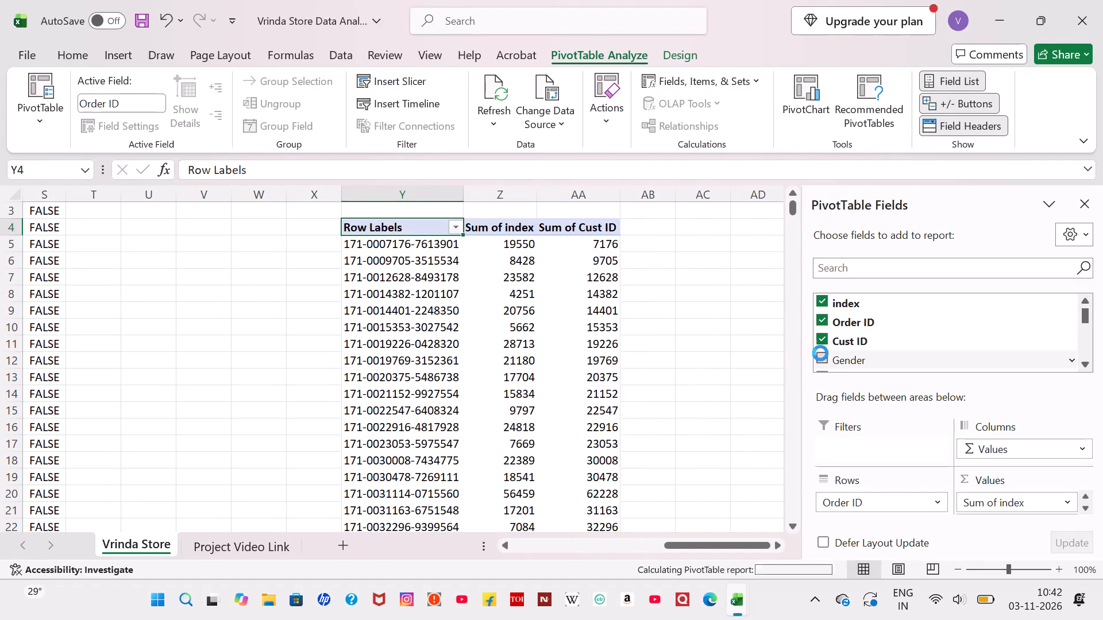
pyautogui.scroll(-1, 820, 353)
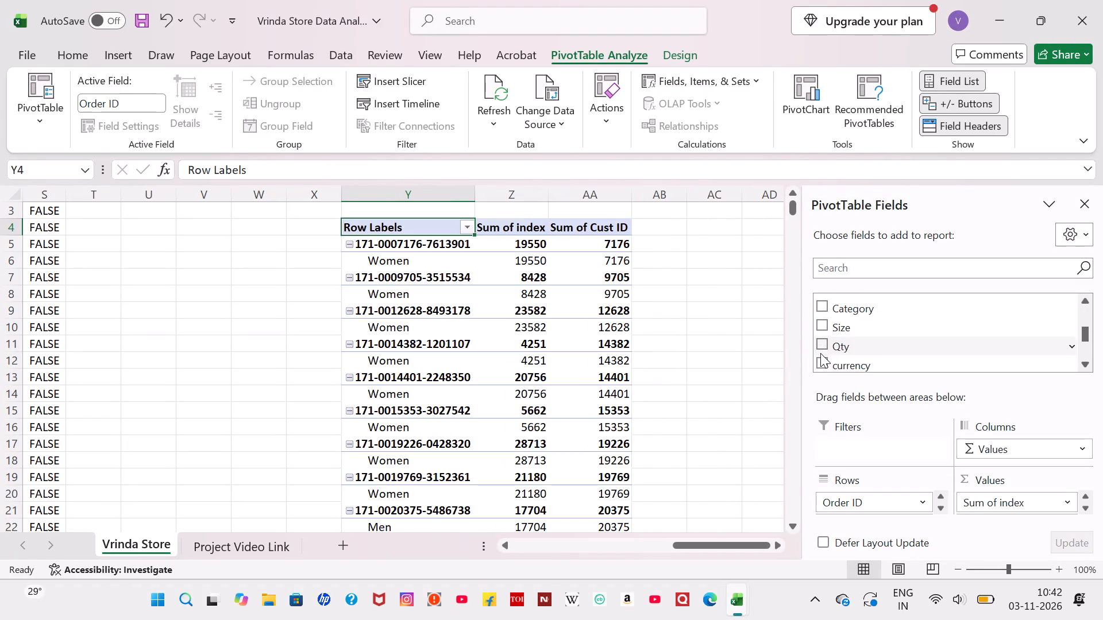
pyautogui.scroll(-1, 820, 353)
# Widen the PivotTable's Sum of Cust ID column AA and Sum of index column Z.
pyautogui.moveTo(632, 317); pyautogui.dragTo(661, 320)
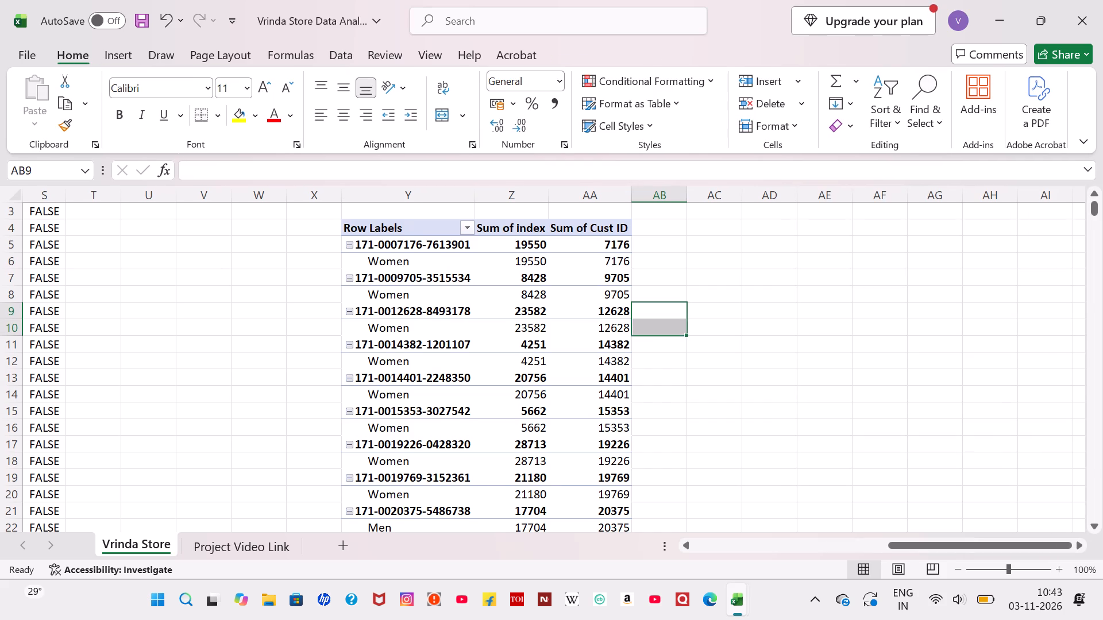
pyautogui.click(634, 231)
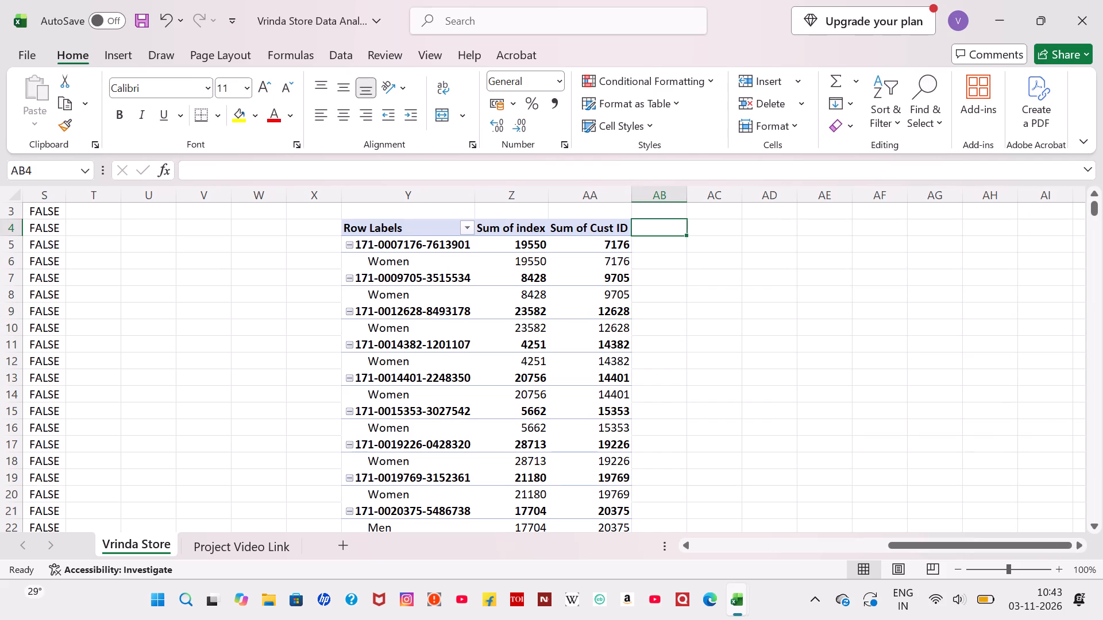
pyautogui.moveTo(631, 194); pyautogui.dragTo(659, 196)
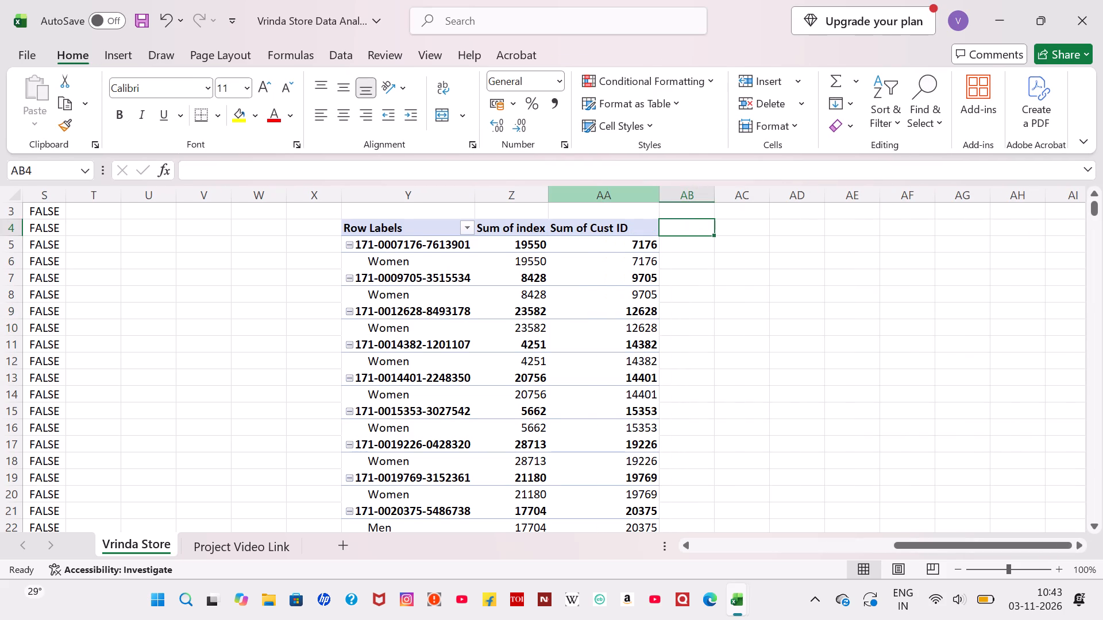
pyautogui.moveTo(549, 192); pyautogui.dragTo(606, 197)
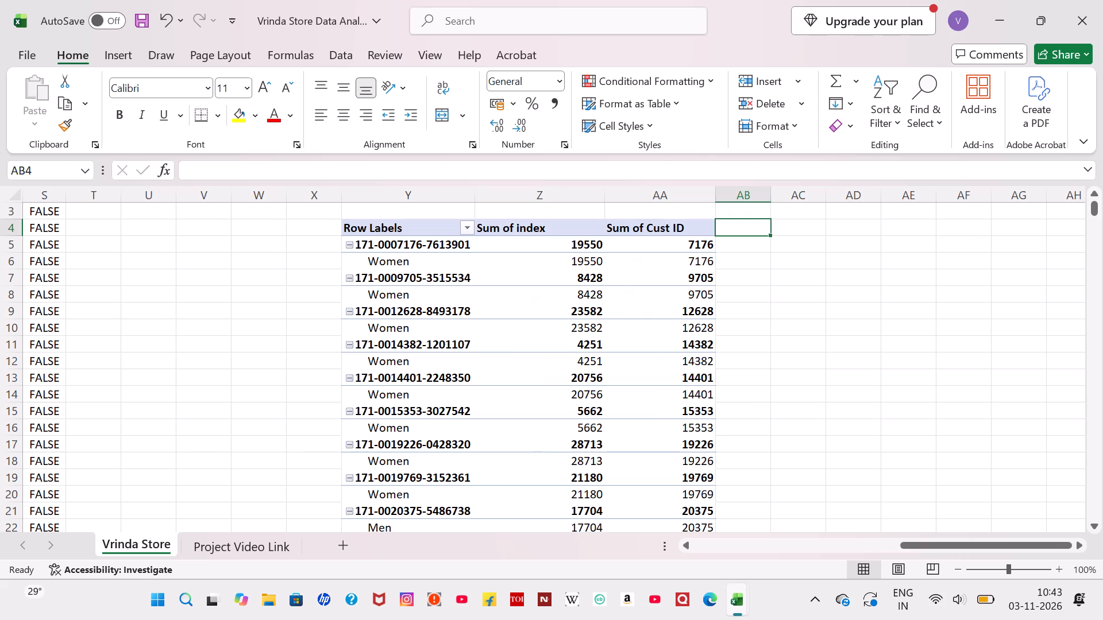
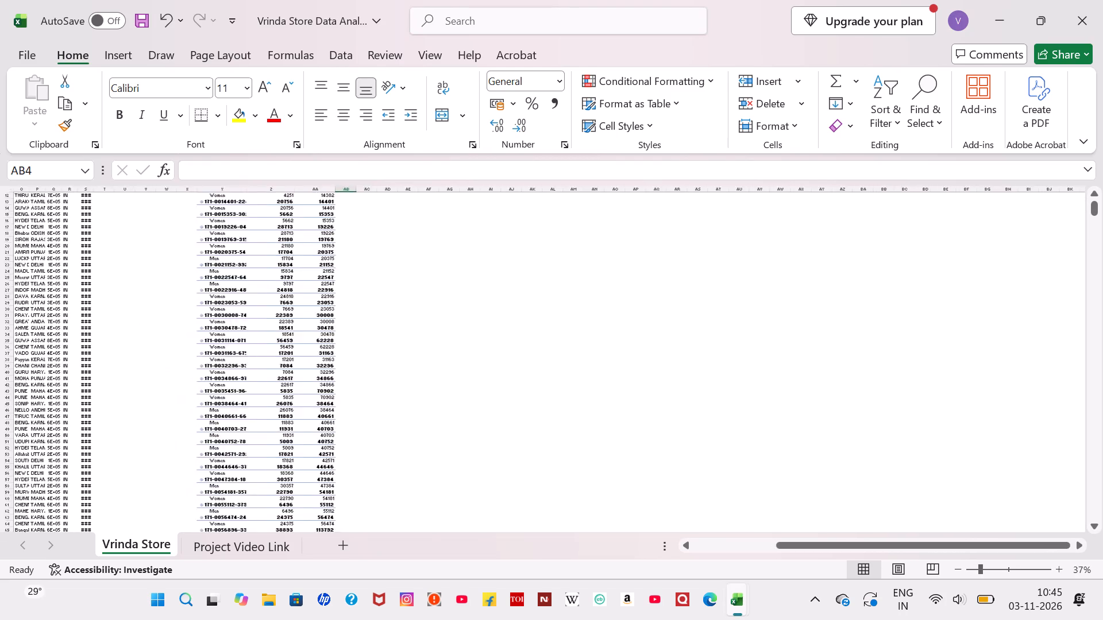
# Delete the whole existing PivotTable starting at Y4 from the Vrinda Store sheet.
pyautogui.scroll(4, 284, 393)
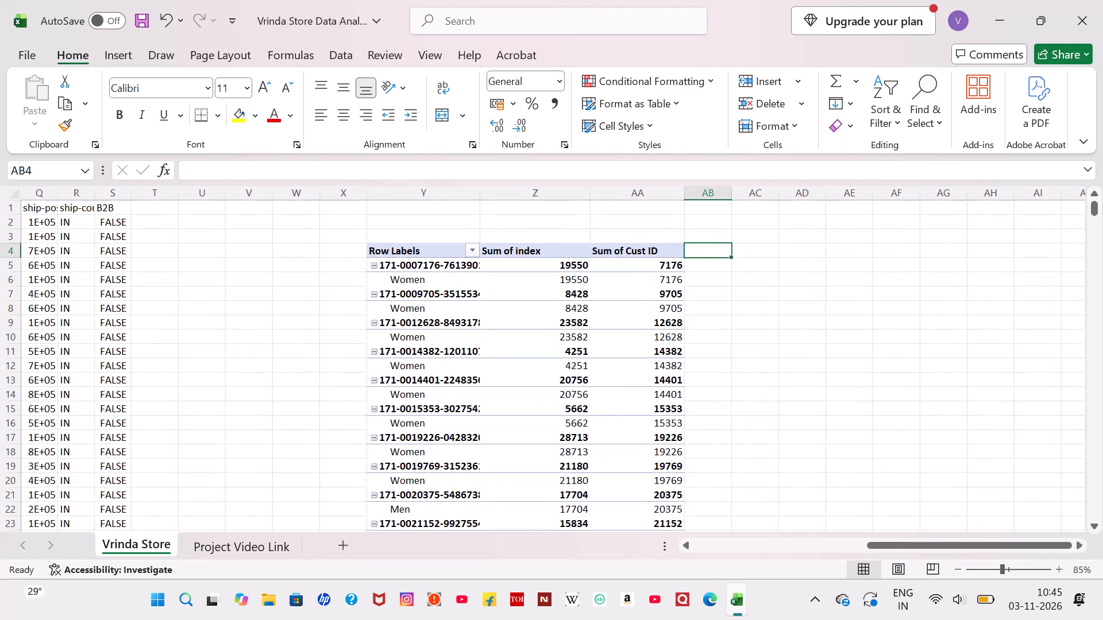
pyautogui.click(34, 331)
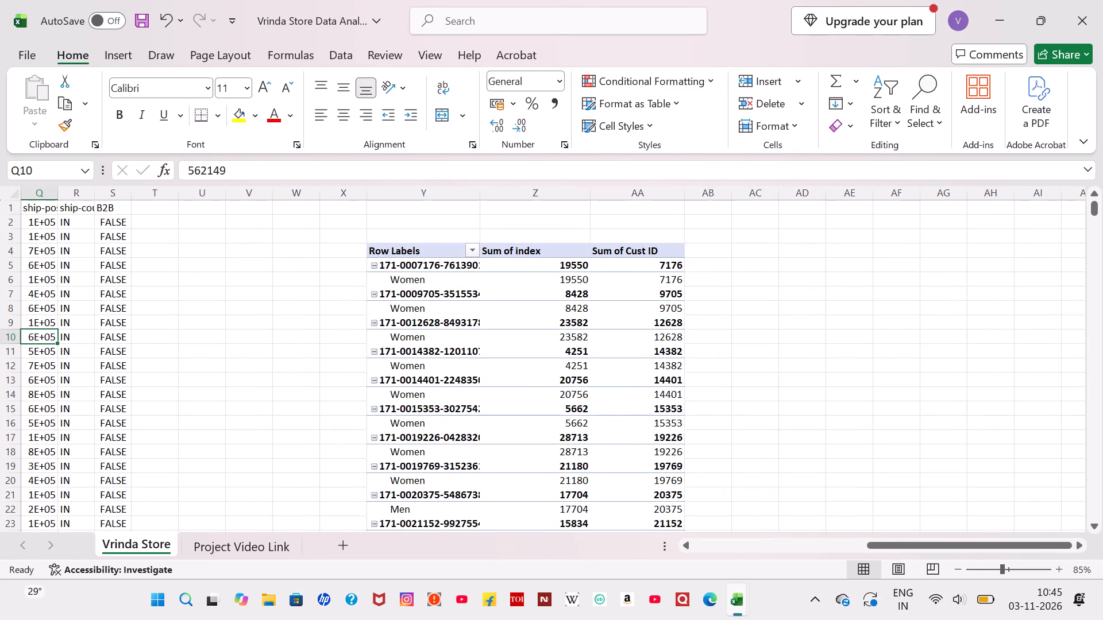
pyautogui.hotkey('ctrl', 'a')
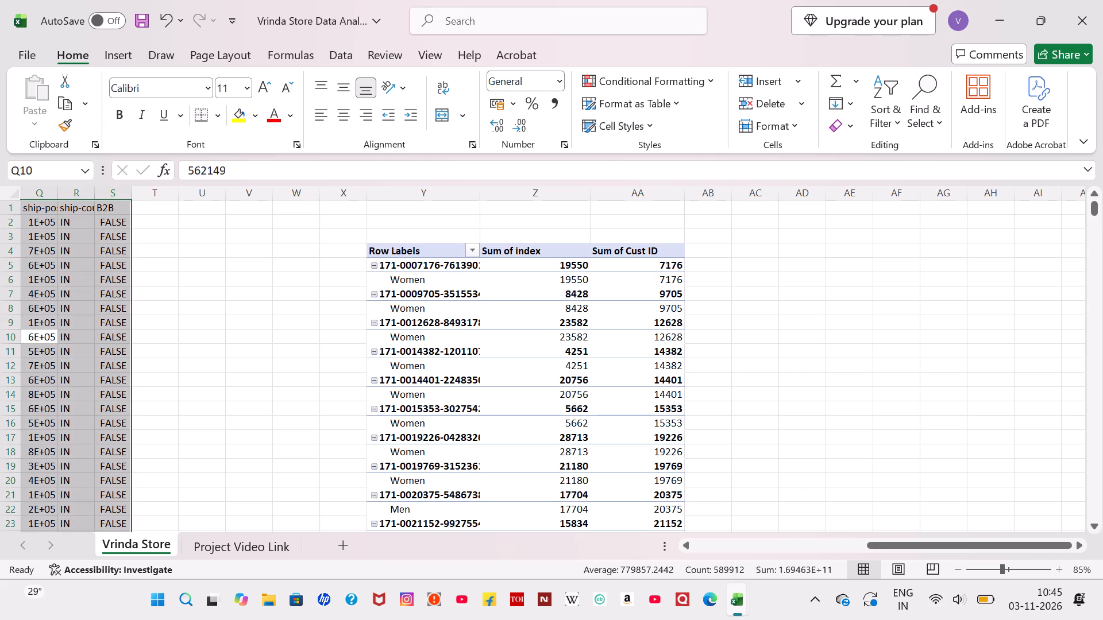
pyautogui.click(499, 377)
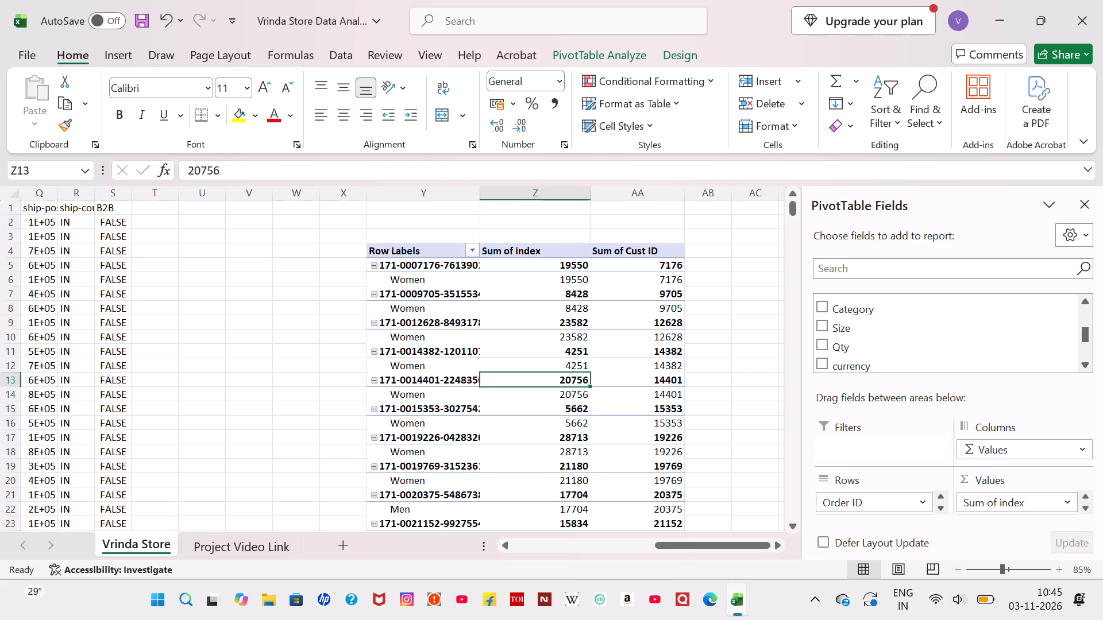
pyautogui.press('a')
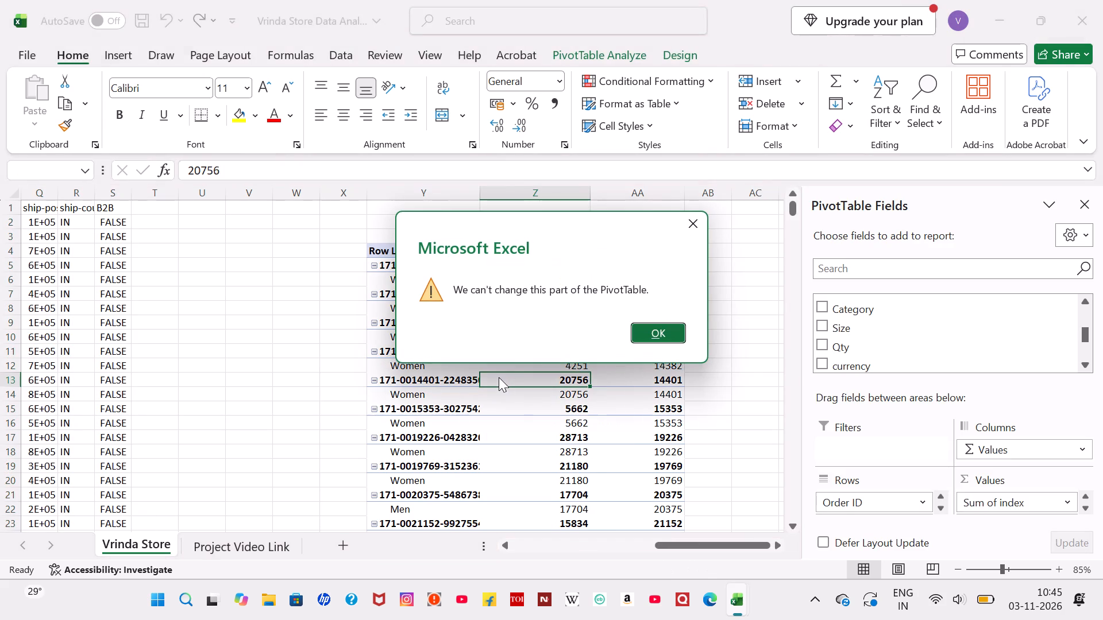
pyautogui.click(678, 328)
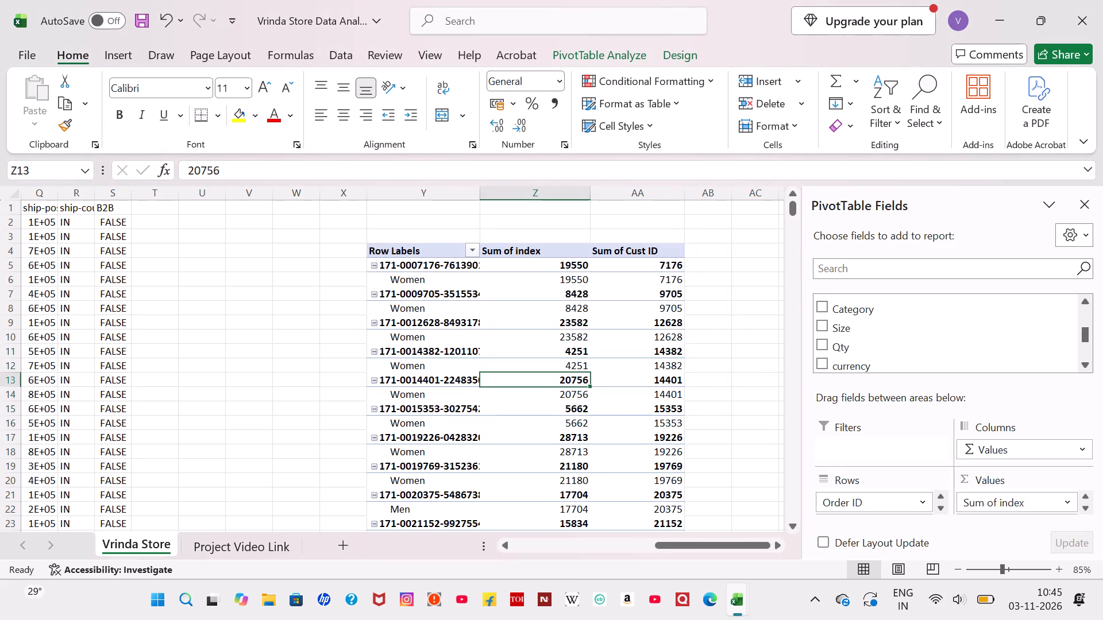
pyautogui.click(527, 369)
pyautogui.hotkey('ctrl', 'a')
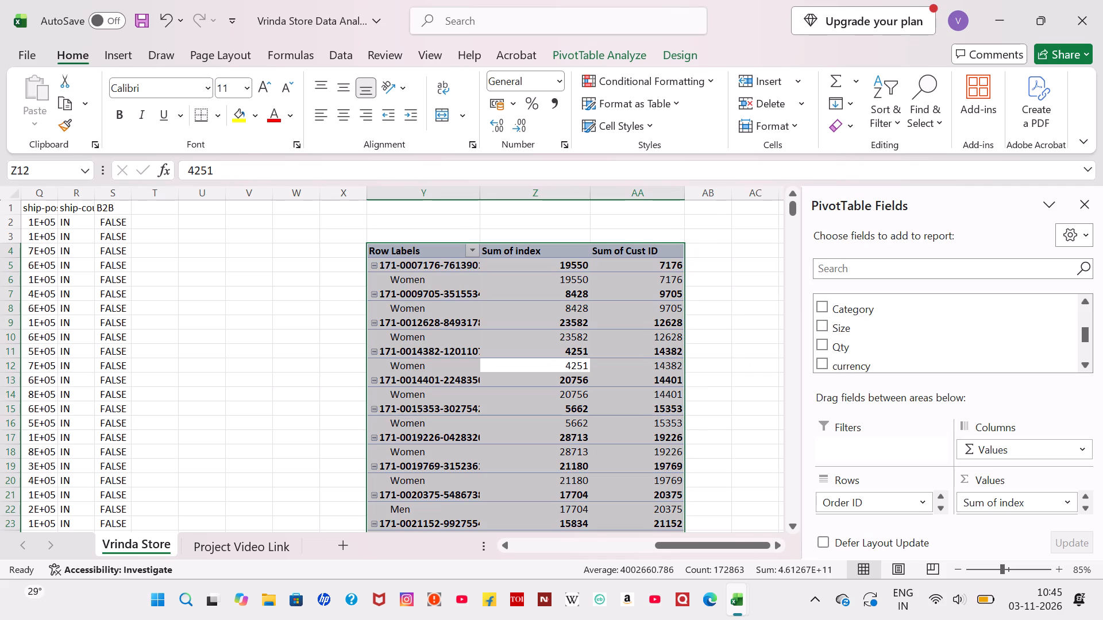
pyautogui.press('Delete')
# Insert a PivotTable from the full sales data range A1:S31048, placed on the existing Vrinda Store worksheet at cell U2.
pyautogui.click(119, 379)
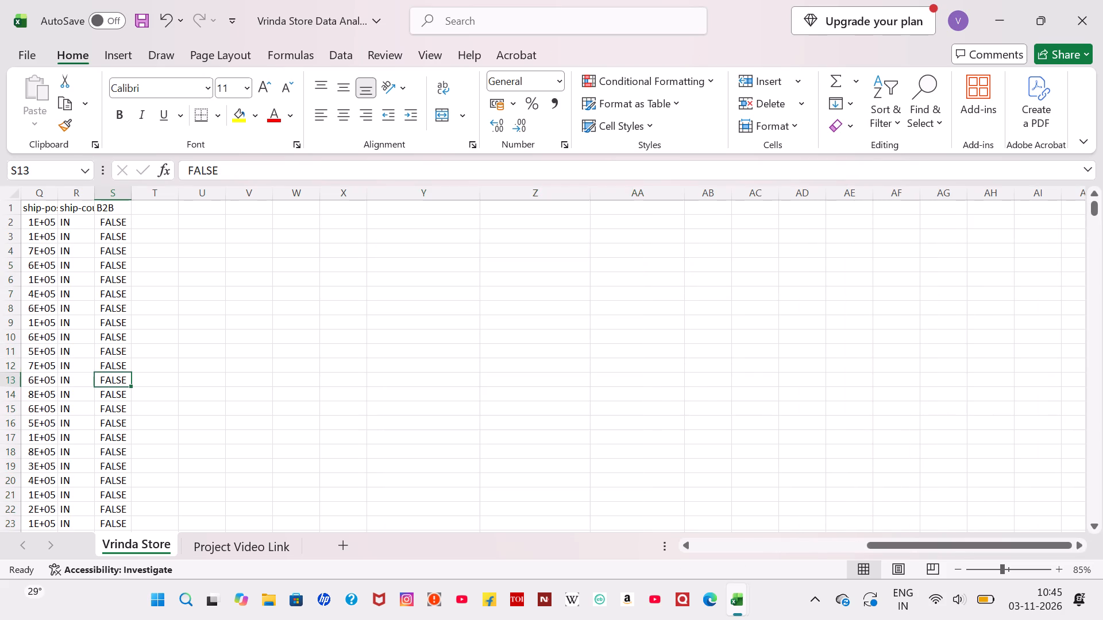
pyautogui.hotkey('ctrl', 'a')
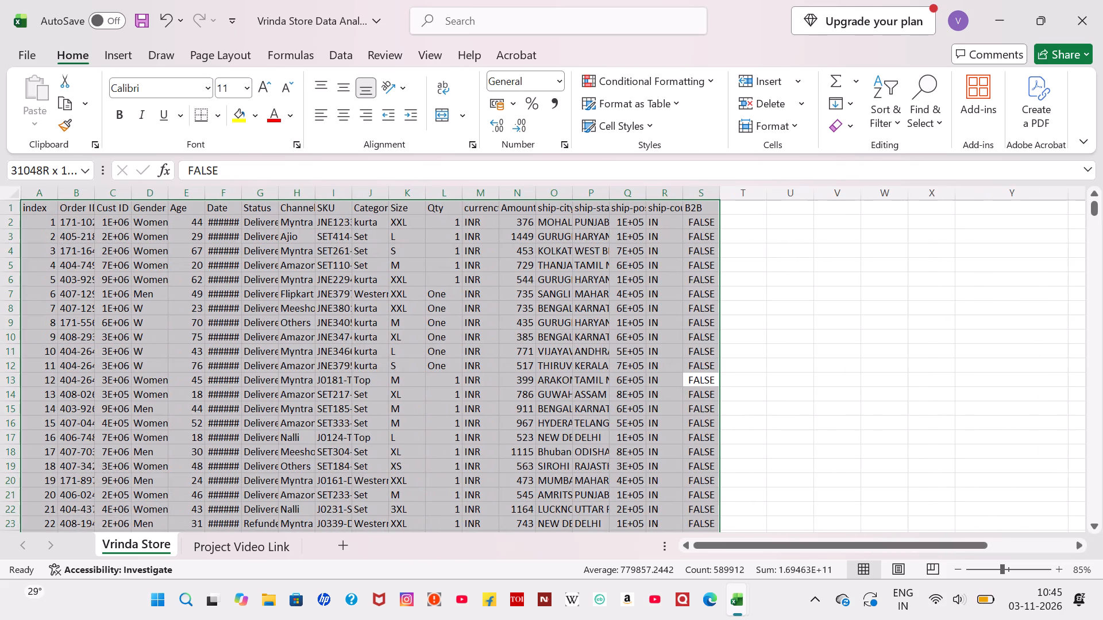
pyautogui.click(120, 57)
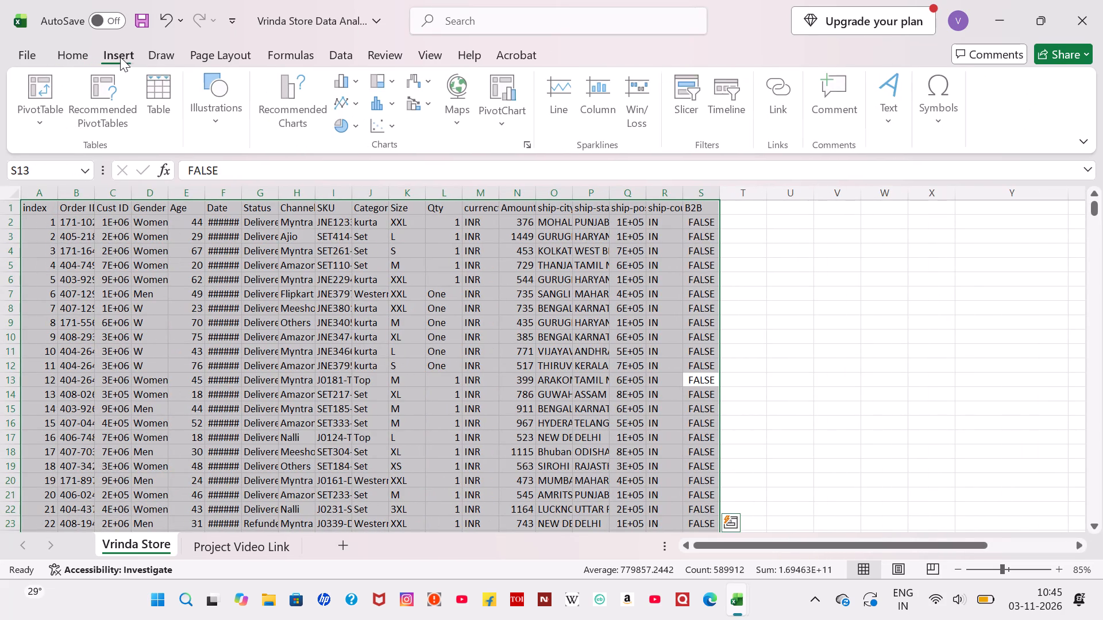
pyautogui.click(33, 119)
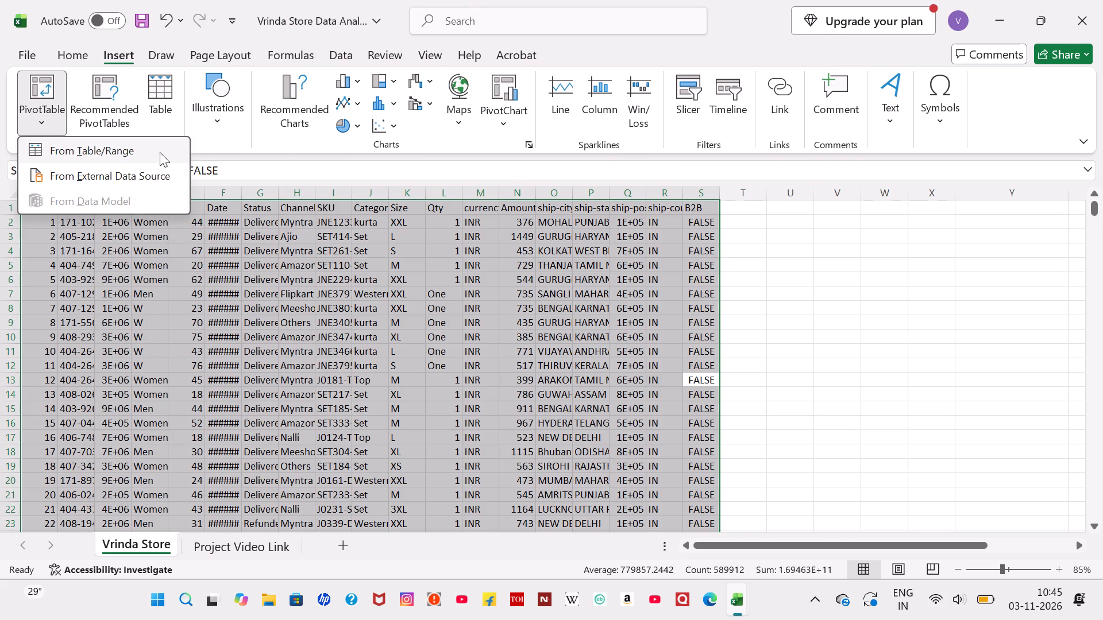
pyautogui.click(107, 153)
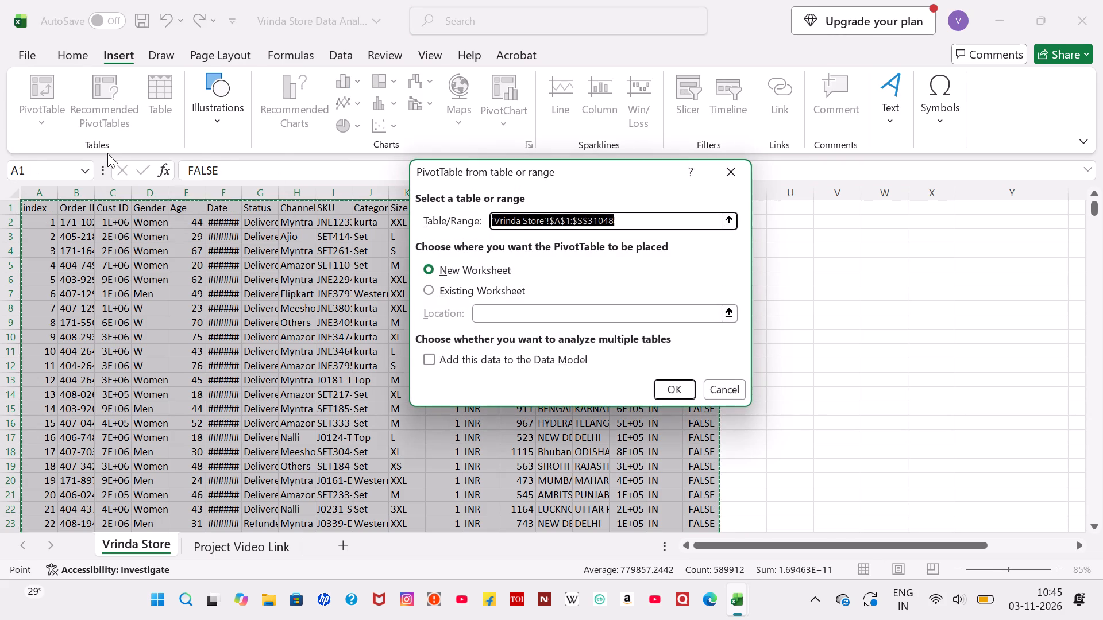
pyautogui.click(431, 290)
pyautogui.click(431, 273)
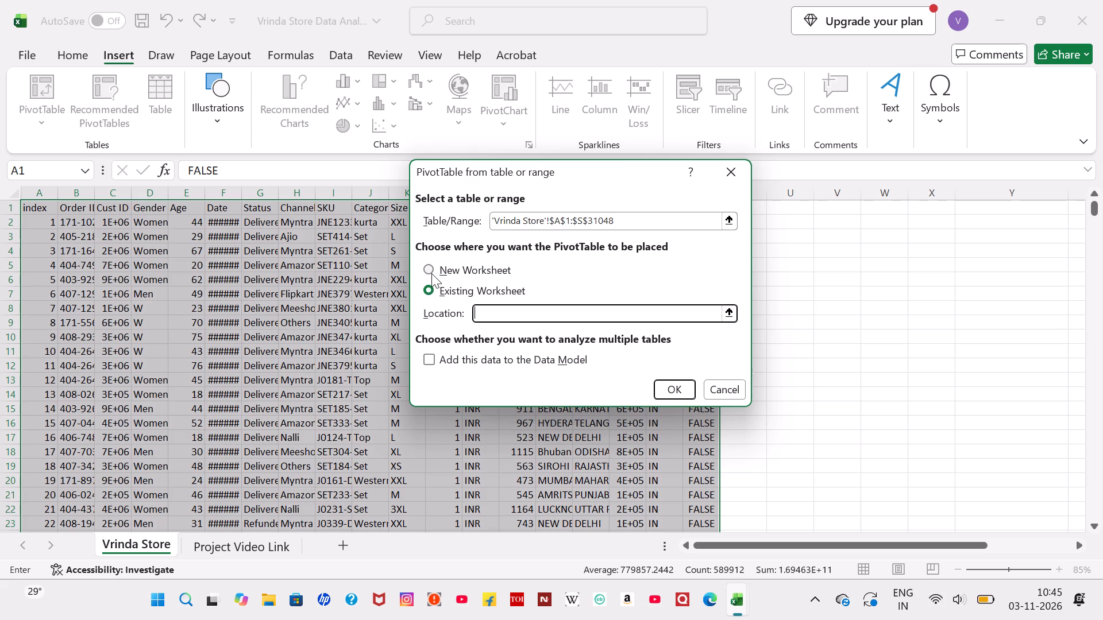
pyautogui.click(525, 317)
pyautogui.click(568, 313)
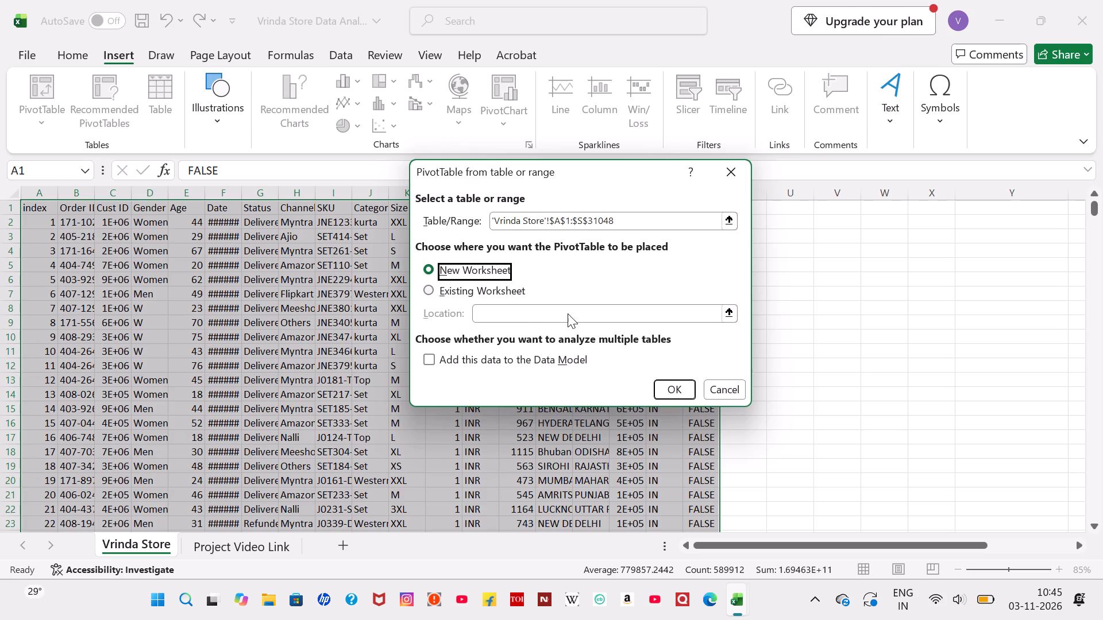
pyautogui.click(835, 218)
pyautogui.click(835, 218)
pyautogui.click(515, 314)
pyautogui.click(487, 313)
pyautogui.click(431, 276)
pyautogui.moveTo(431, 270); pyautogui.dragTo(433, 287)
pyautogui.click(433, 287)
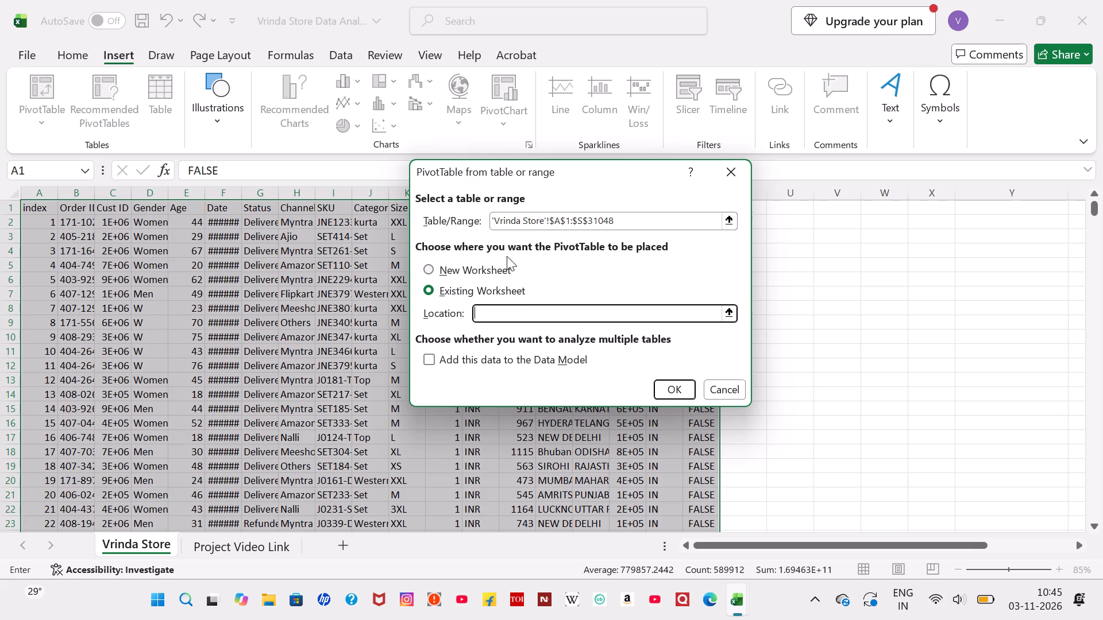
pyautogui.click(782, 218)
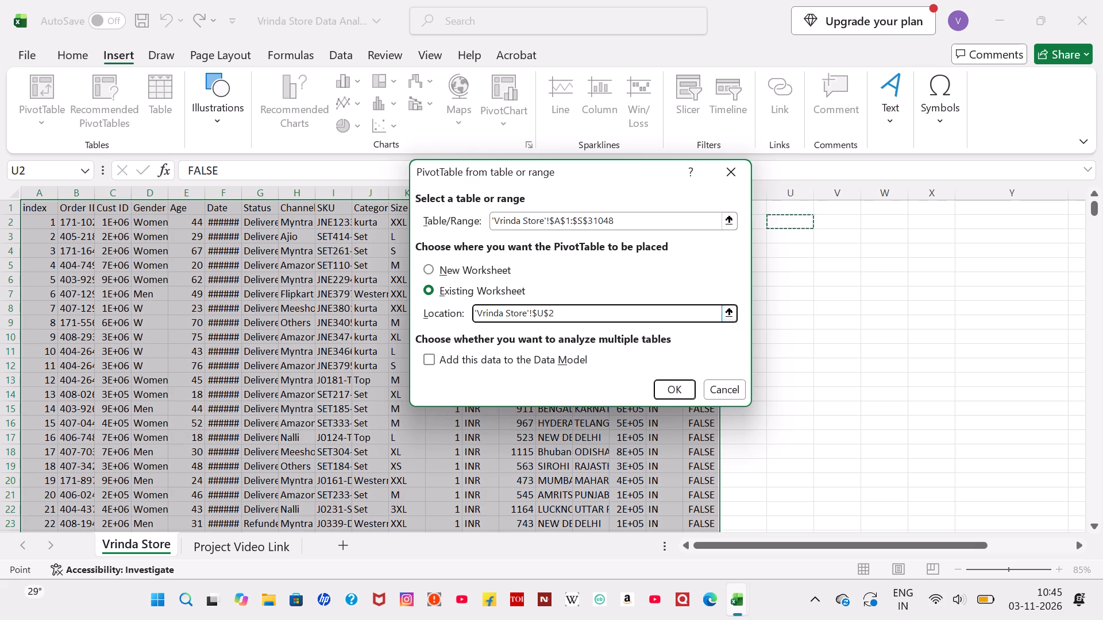
pyautogui.click(672, 380)
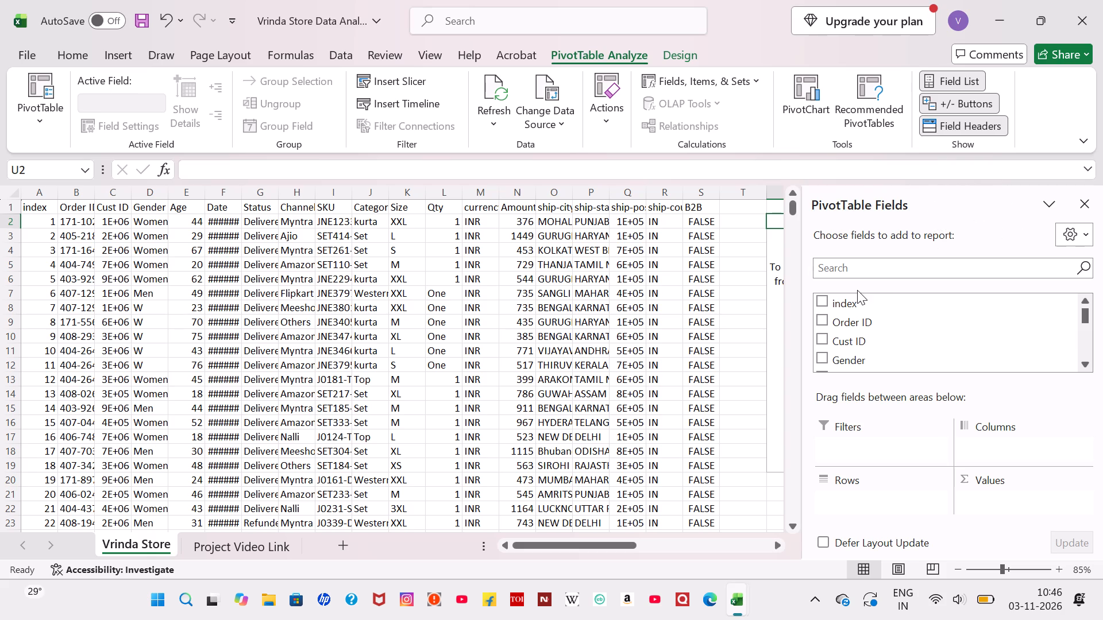
# Add index as a summed value, with Order ID, Qty, Size and Category as nested row fields in the new PivotTable.
pyautogui.hscroll(-4, 716, 309)
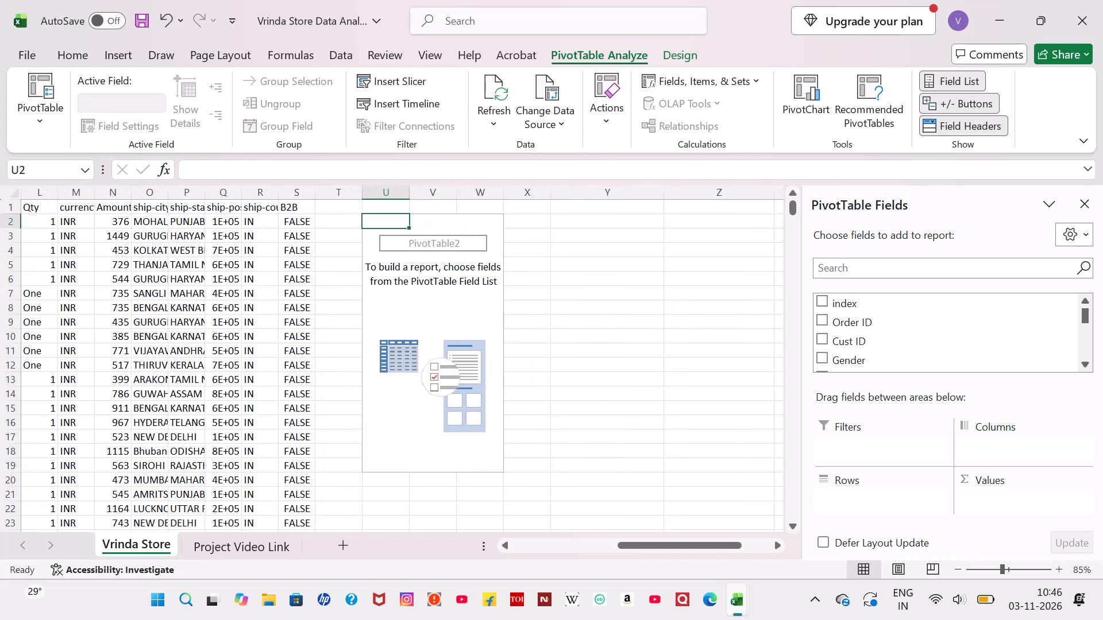
pyautogui.click(822, 301)
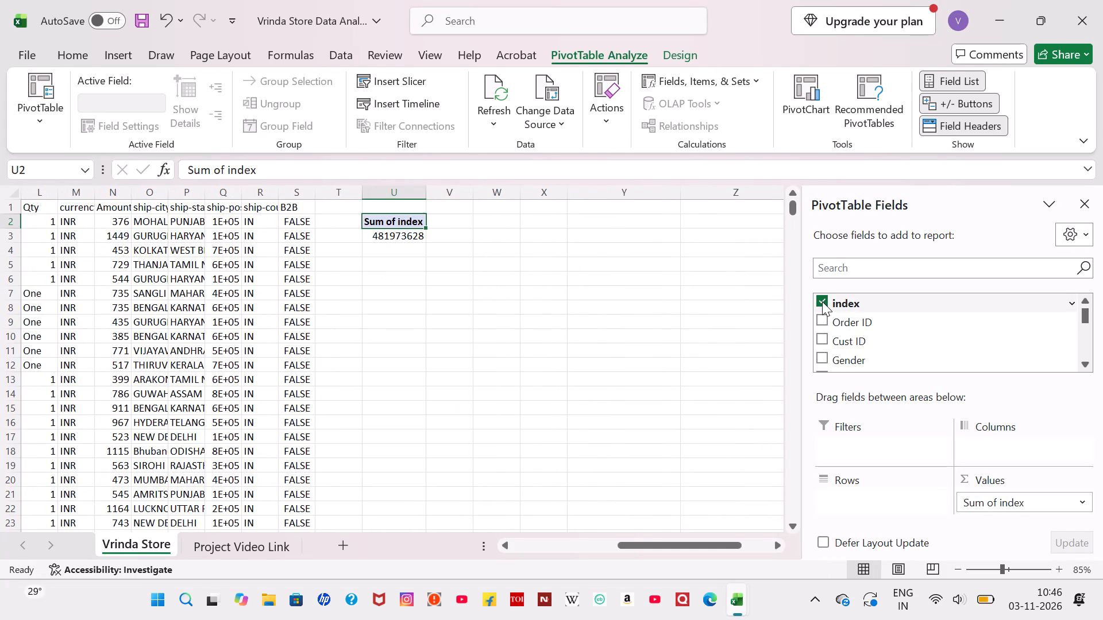
pyautogui.click(822, 321)
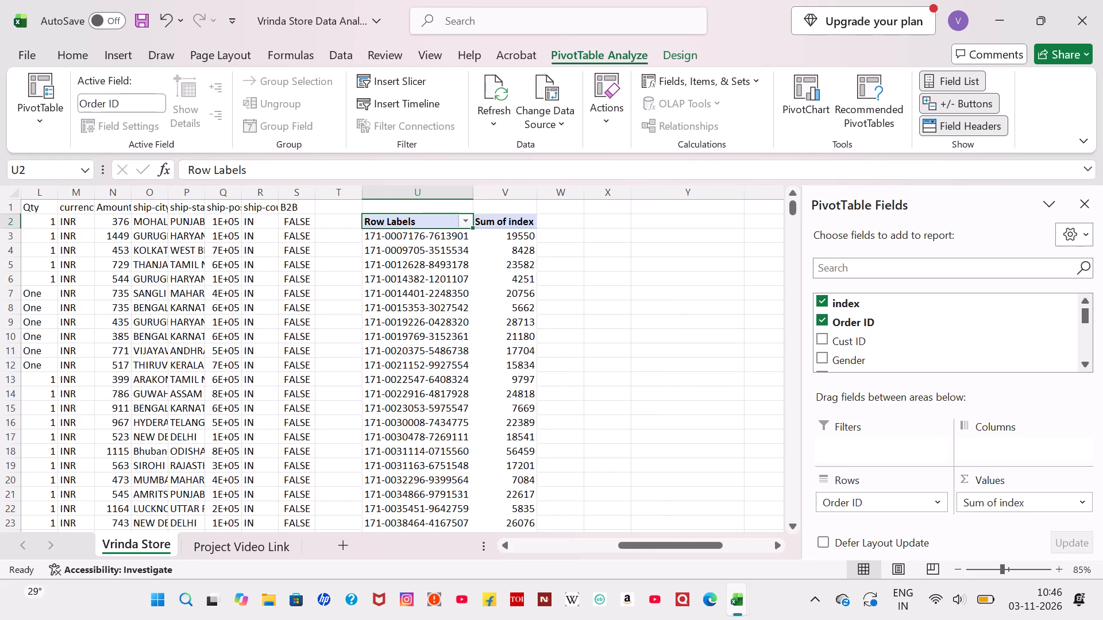
pyautogui.scroll(-1, 918, 342)
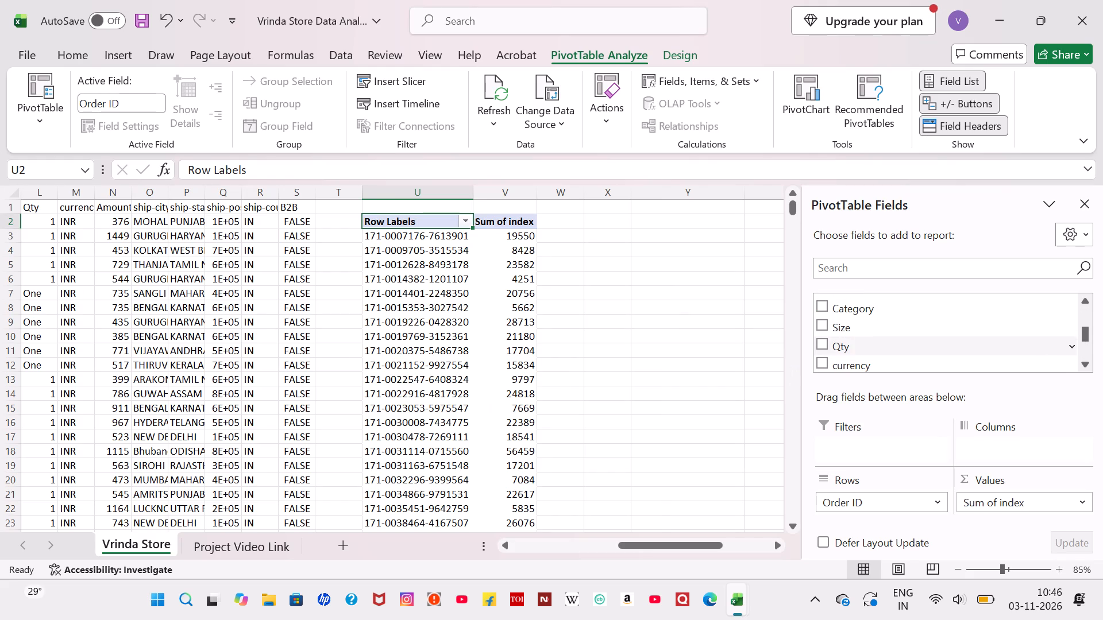
pyautogui.click(822, 346)
pyautogui.click(822, 325)
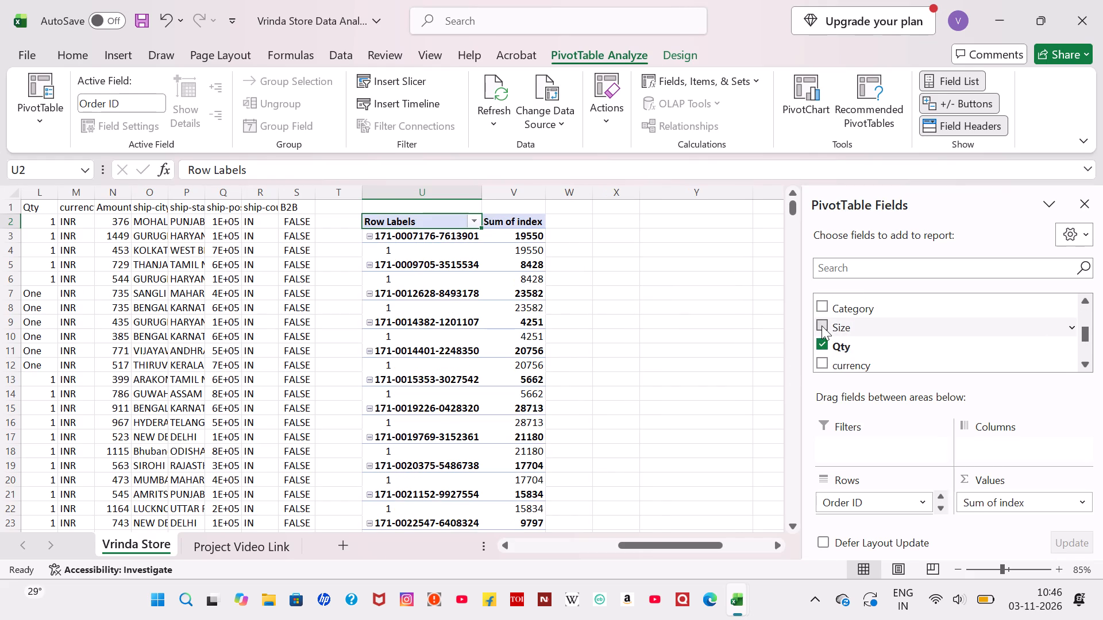
pyautogui.click(822, 307)
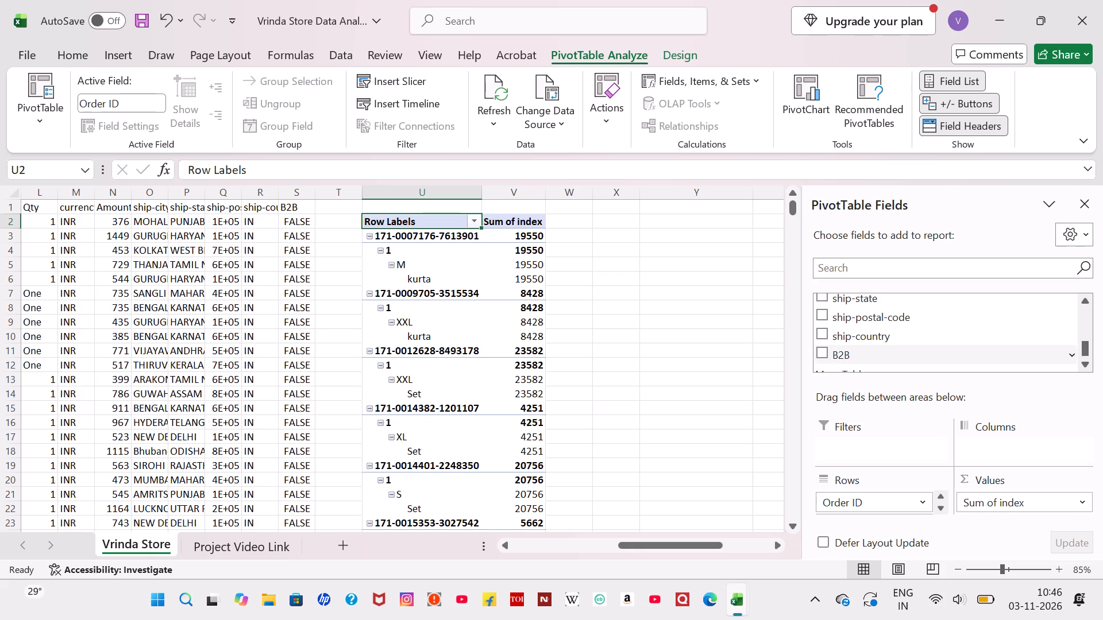
# Add B2B and ship-country as further row fields and ship-postal-code as a summed value in the PivotTable.
pyautogui.click(826, 356)
pyautogui.click(824, 335)
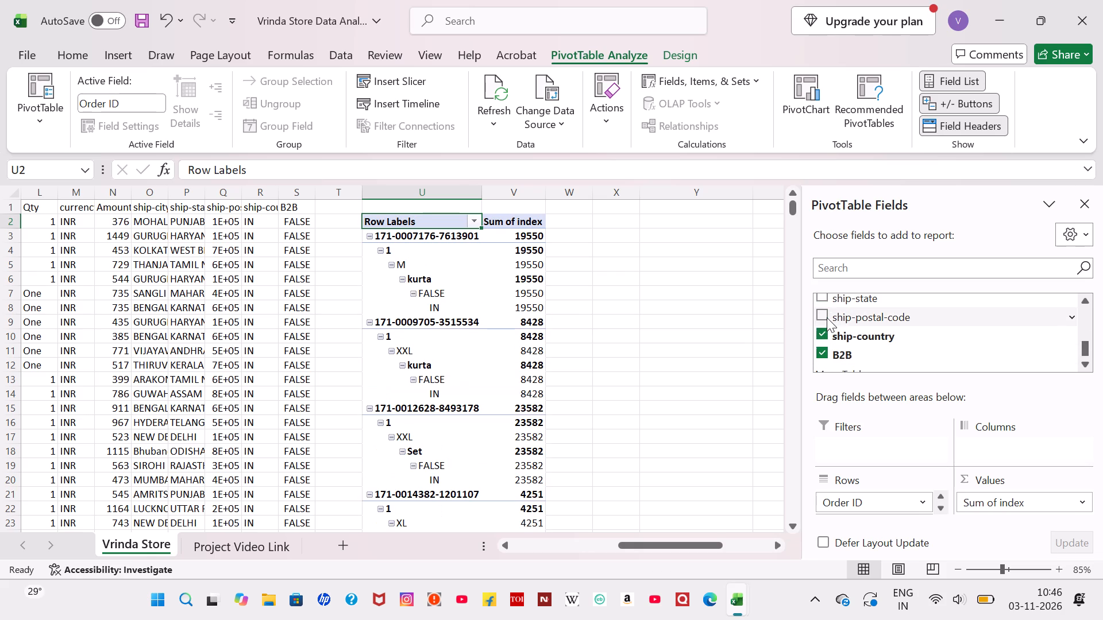
pyautogui.click(826, 316)
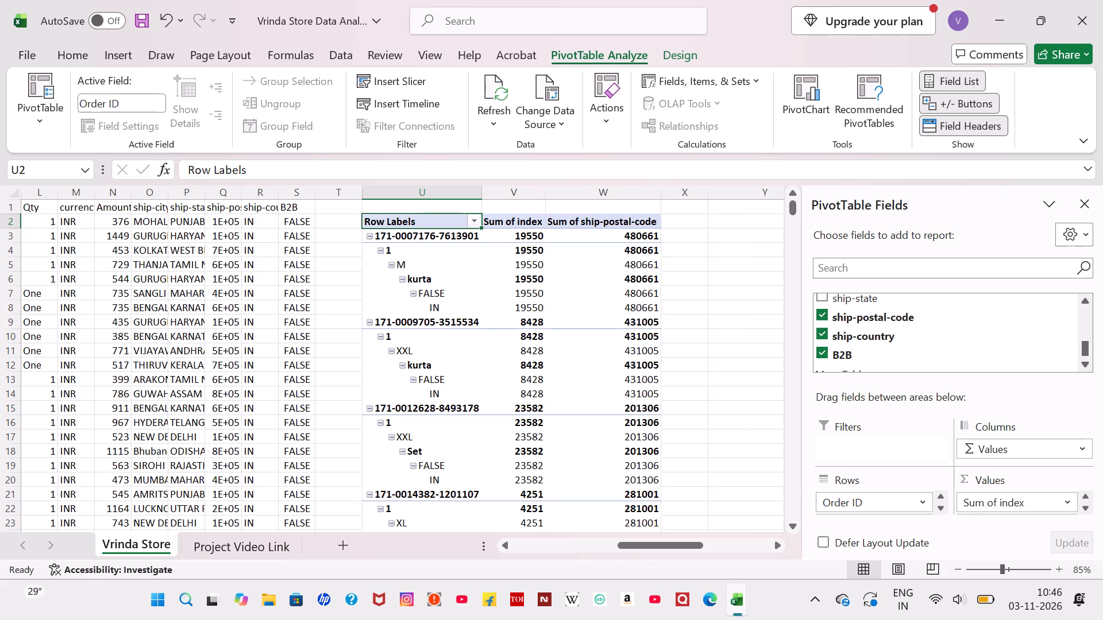
# Look through the PivotTable's nested rows for each order alongside the source data.
pyautogui.scroll(-1, 456, 338)
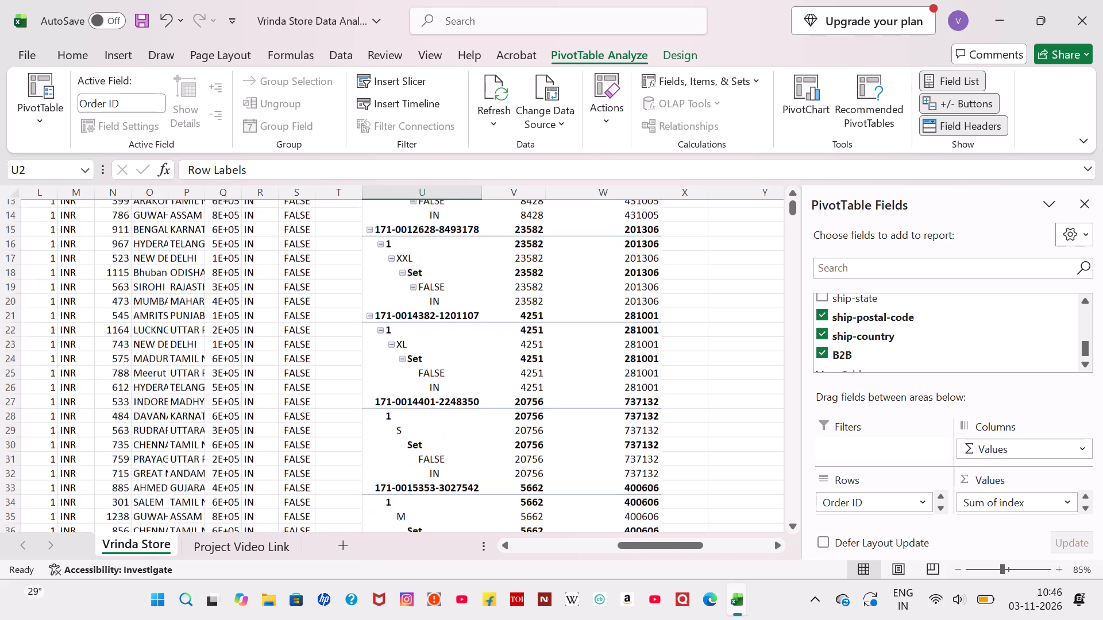
pyautogui.scroll(-2, 456, 338)
pyautogui.scroll(-5, 534, 435)
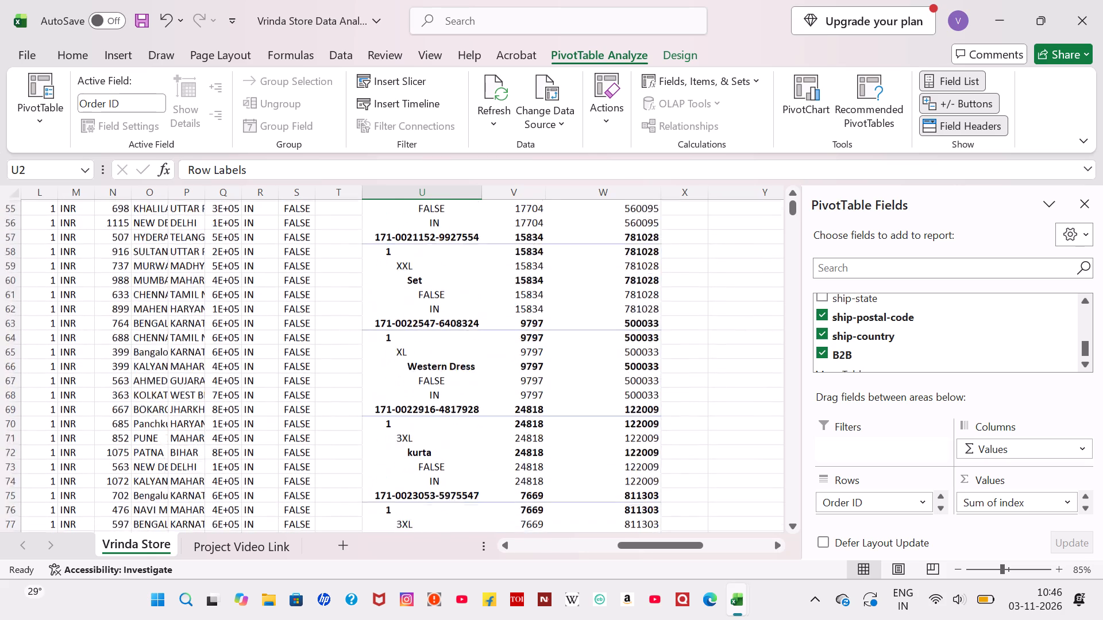
pyautogui.scroll(-3, 534, 435)
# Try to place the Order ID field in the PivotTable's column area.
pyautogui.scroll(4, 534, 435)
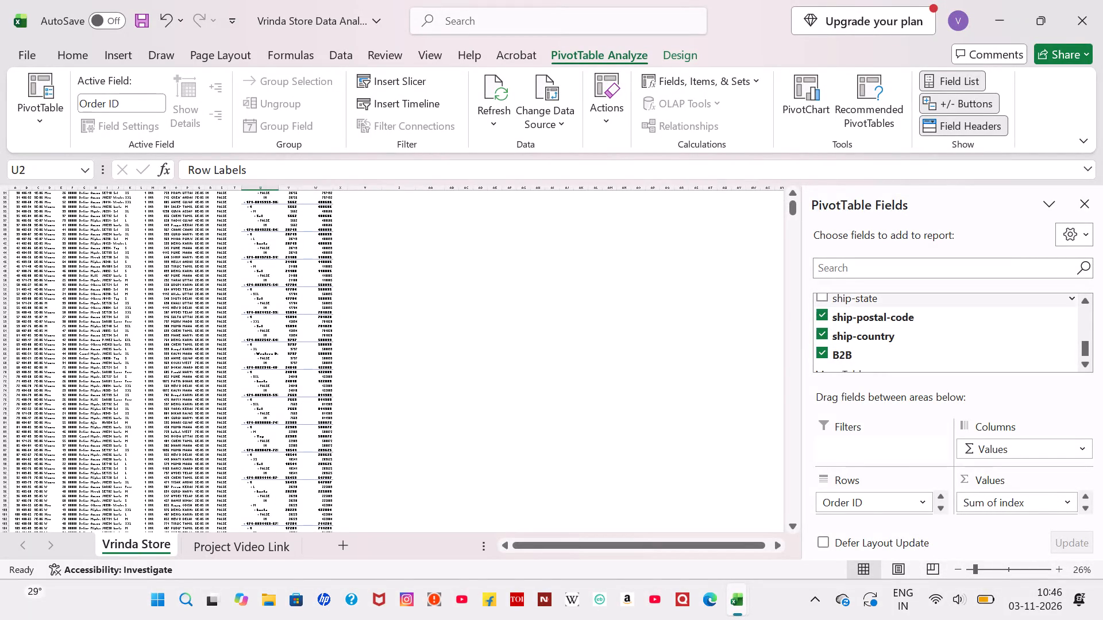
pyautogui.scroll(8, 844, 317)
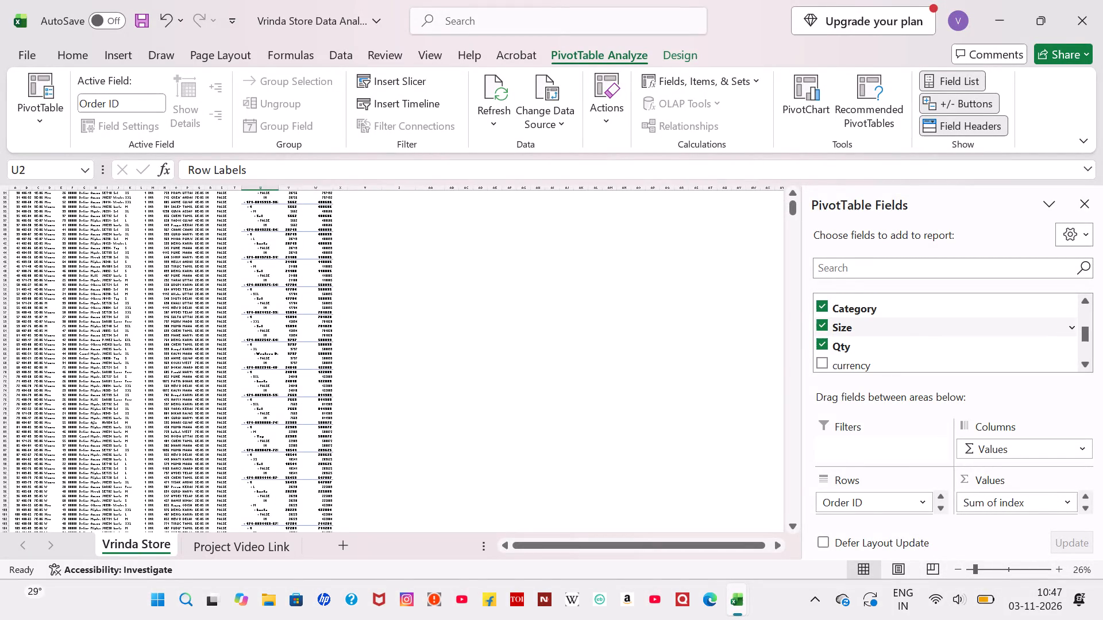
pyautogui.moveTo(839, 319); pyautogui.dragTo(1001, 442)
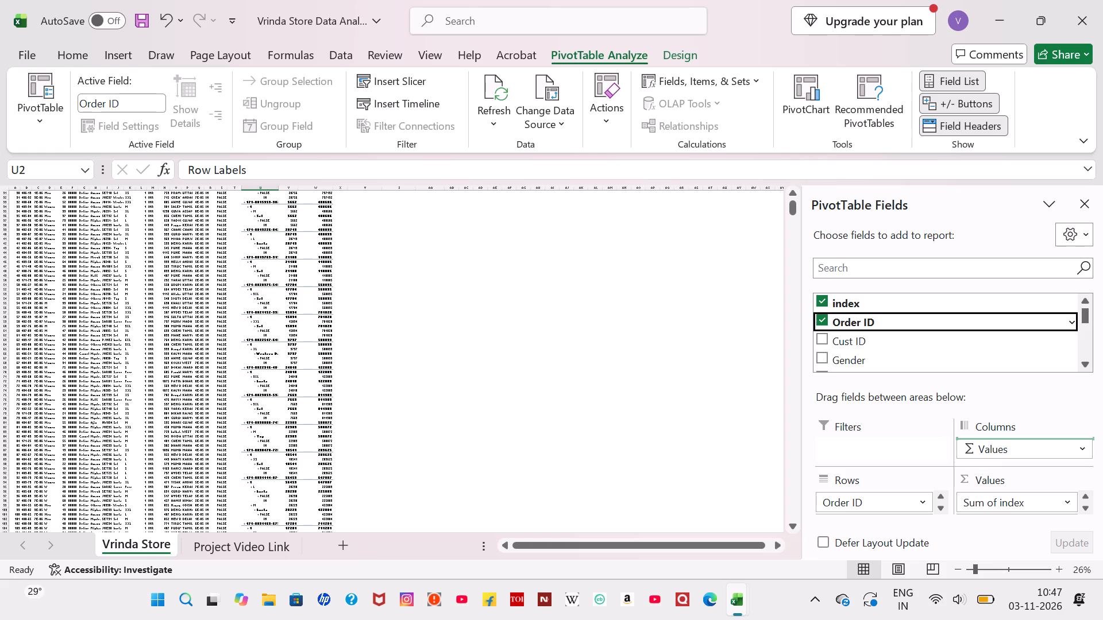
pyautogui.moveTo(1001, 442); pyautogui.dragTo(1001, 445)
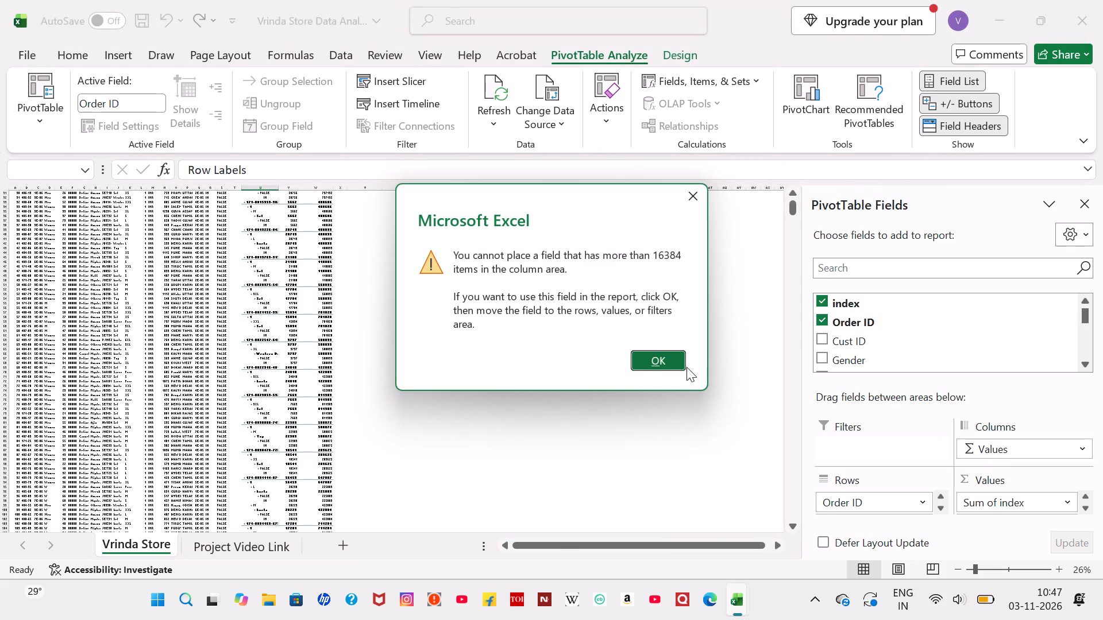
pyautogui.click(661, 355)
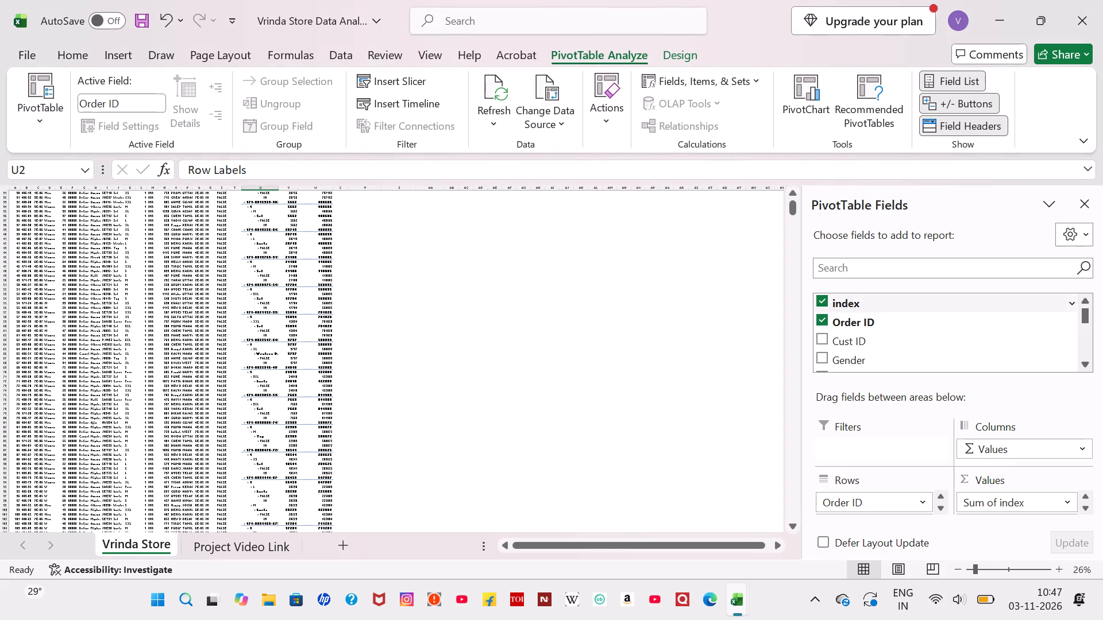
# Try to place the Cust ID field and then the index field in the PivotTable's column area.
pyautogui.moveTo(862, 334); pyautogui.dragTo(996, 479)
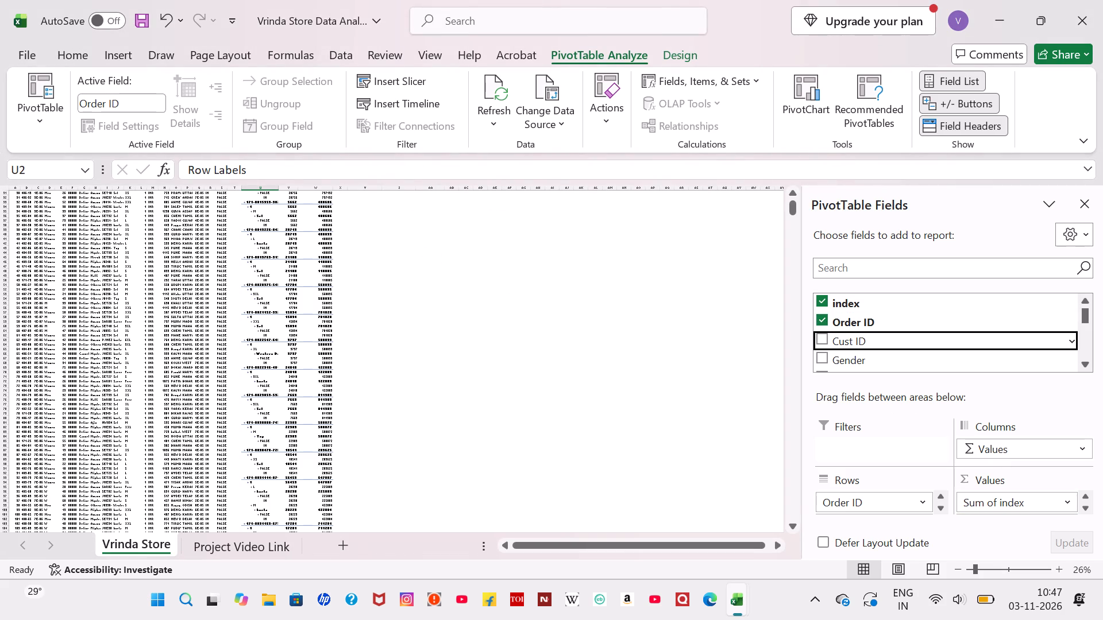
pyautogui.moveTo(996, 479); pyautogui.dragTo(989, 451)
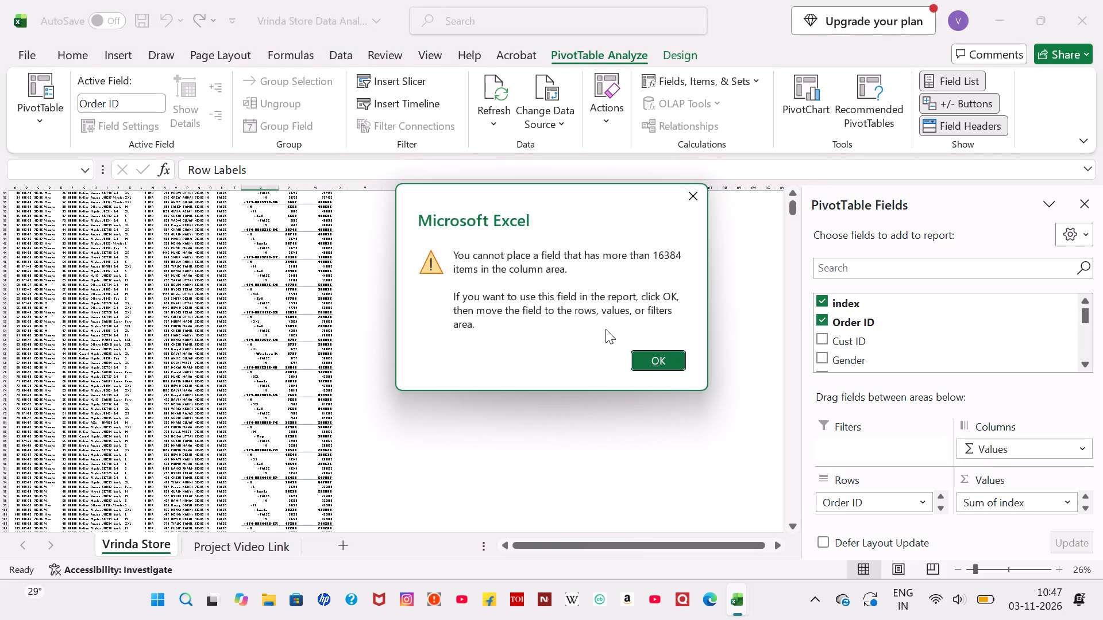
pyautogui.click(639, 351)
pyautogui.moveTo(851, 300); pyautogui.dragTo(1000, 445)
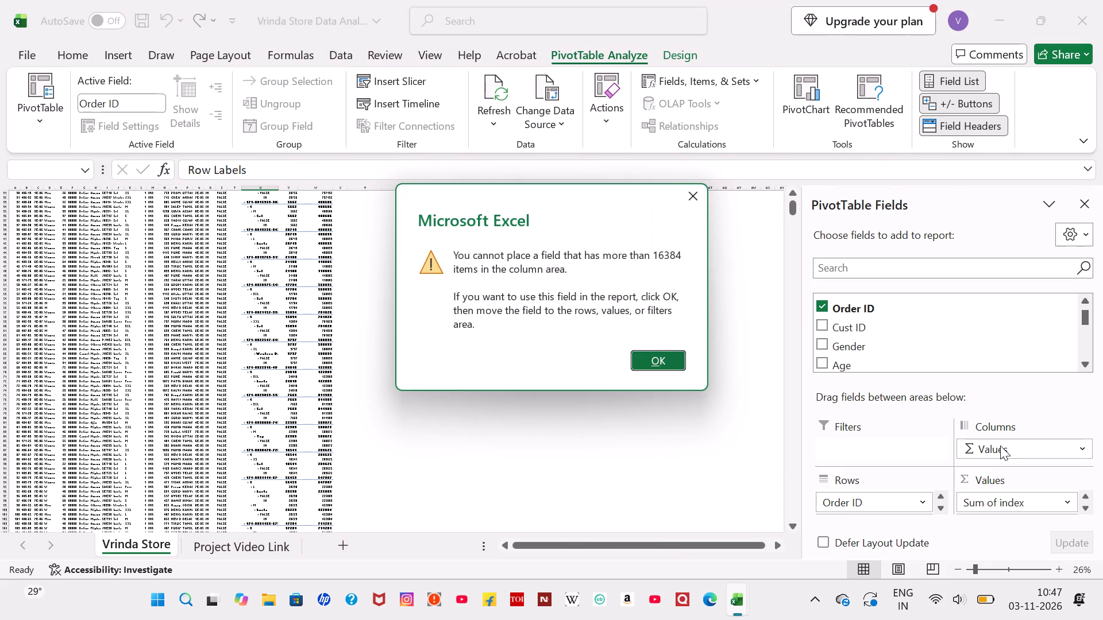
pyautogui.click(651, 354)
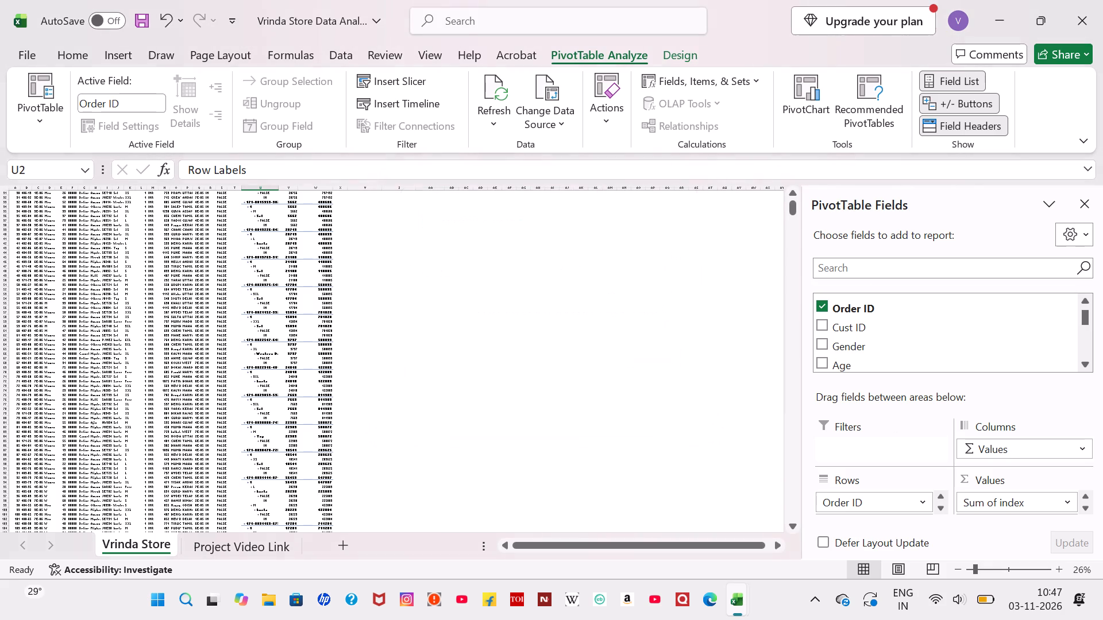
# Move B2B to the first position among the PivotTable's row fields and place ship-country in the values area.
pyautogui.scroll(-2, 852, 335)
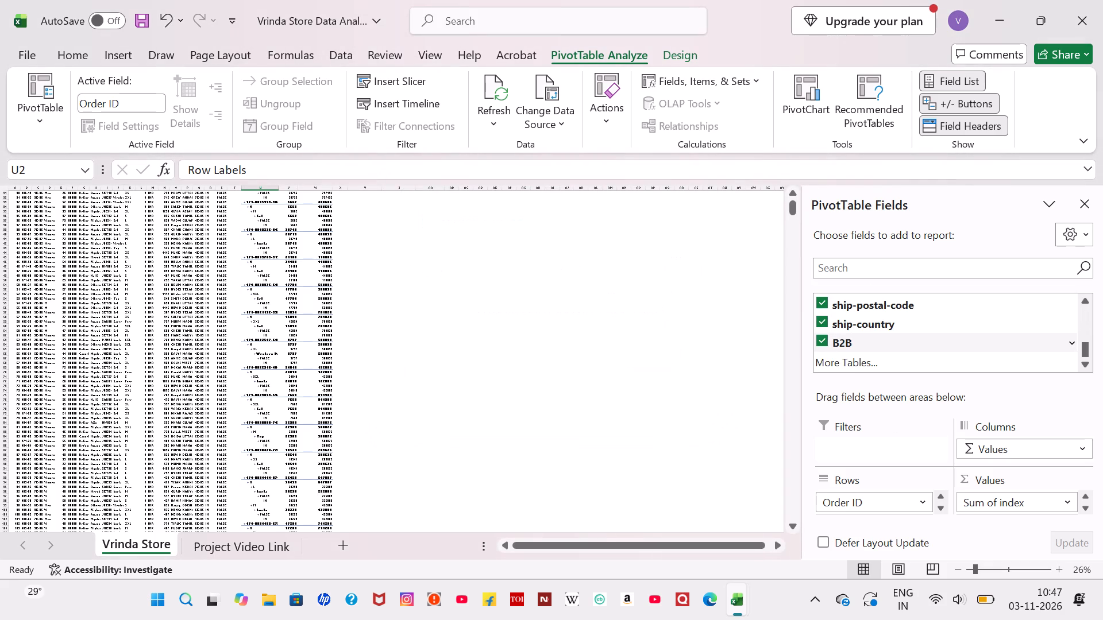
pyautogui.moveTo(831, 341); pyautogui.dragTo(864, 494)
pyautogui.moveTo(866, 321); pyautogui.dragTo(898, 336)
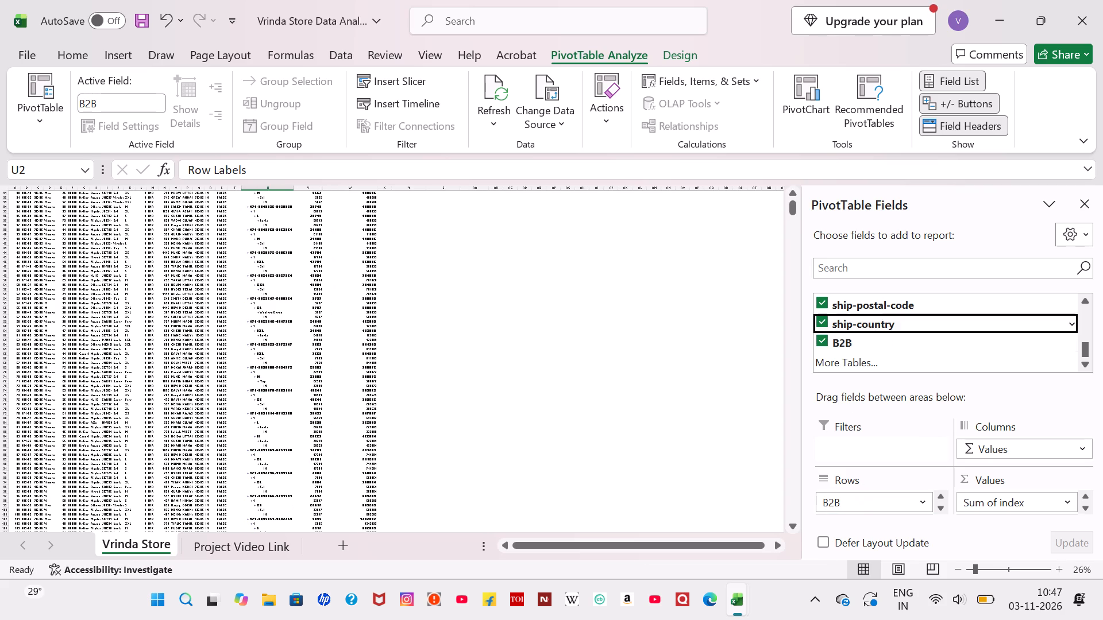
pyautogui.moveTo(898, 336); pyautogui.dragTo(1014, 504)
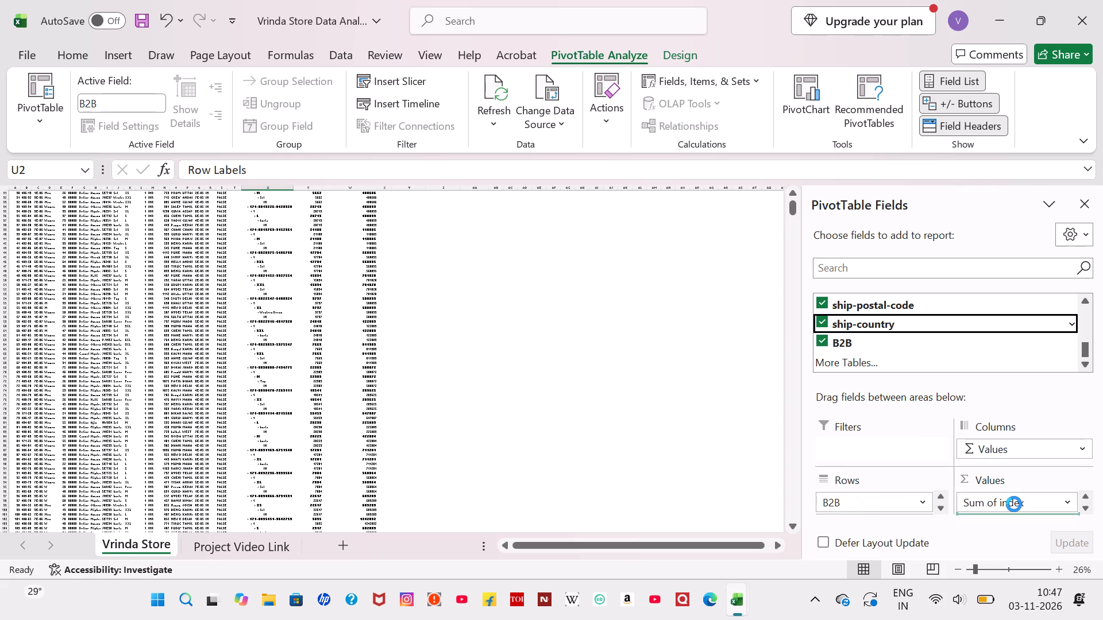
# Place the ship-city field in the PivotTable's column area.
pyautogui.scroll(1, 873, 325)
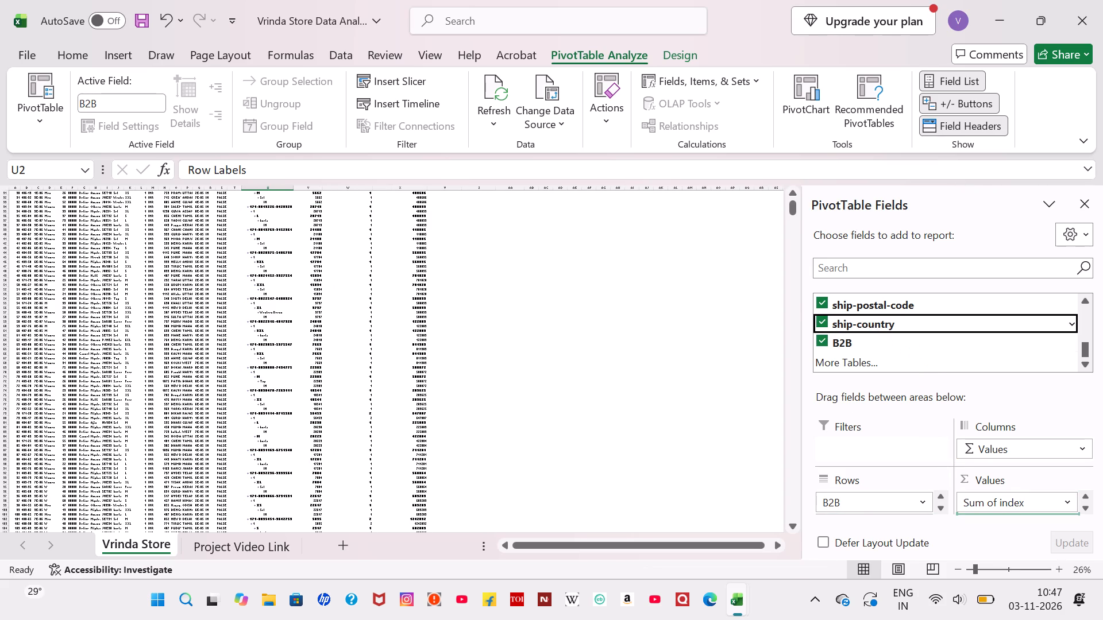
pyautogui.scroll(2, 873, 325)
pyautogui.moveTo(851, 312); pyautogui.dragTo(1009, 454)
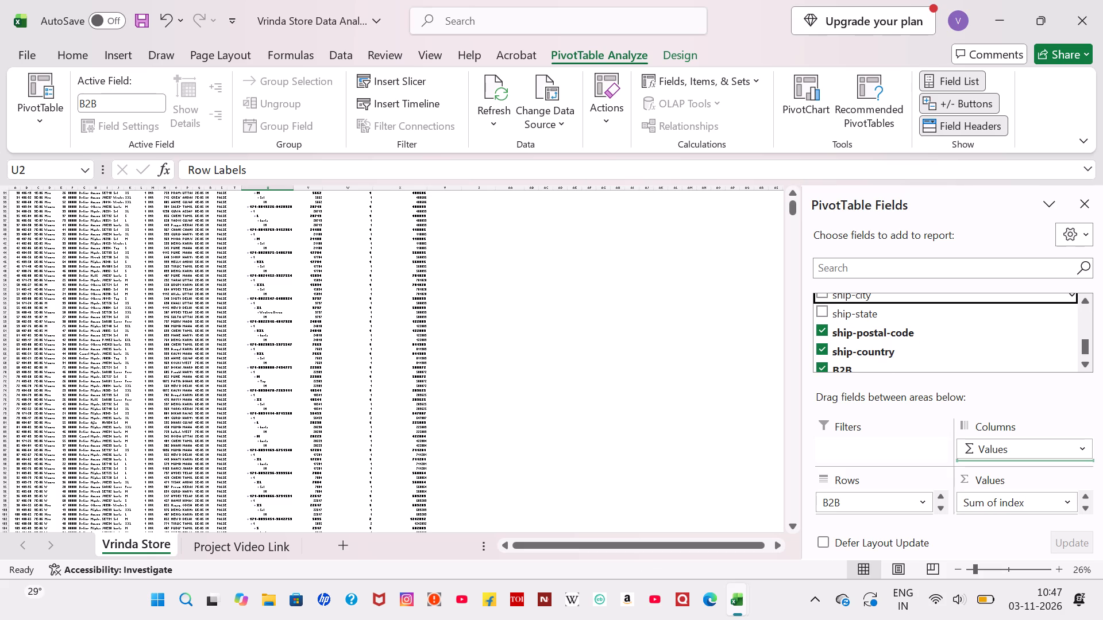
pyautogui.moveTo(1009, 454); pyautogui.dragTo(998, 450)
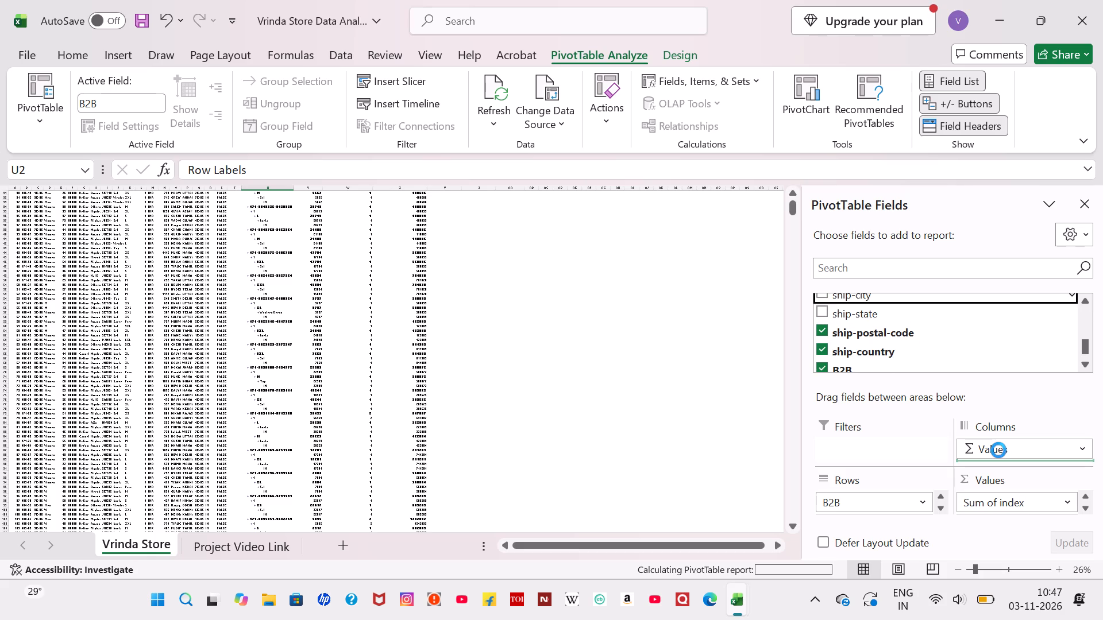
pyautogui.scroll(2, 868, 323)
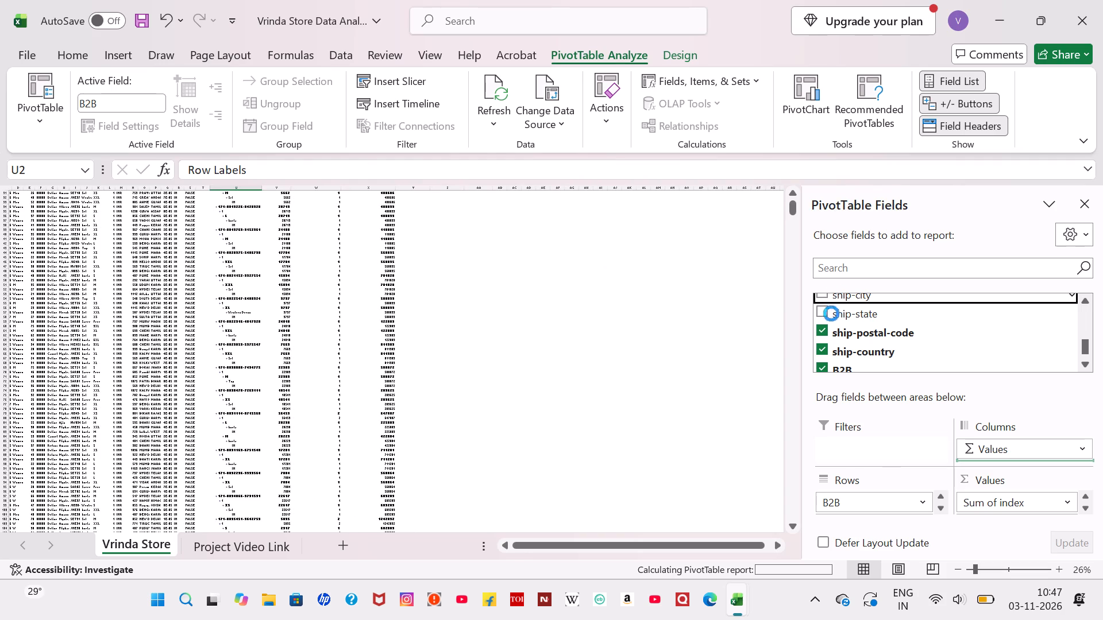
pyautogui.click(854, 334)
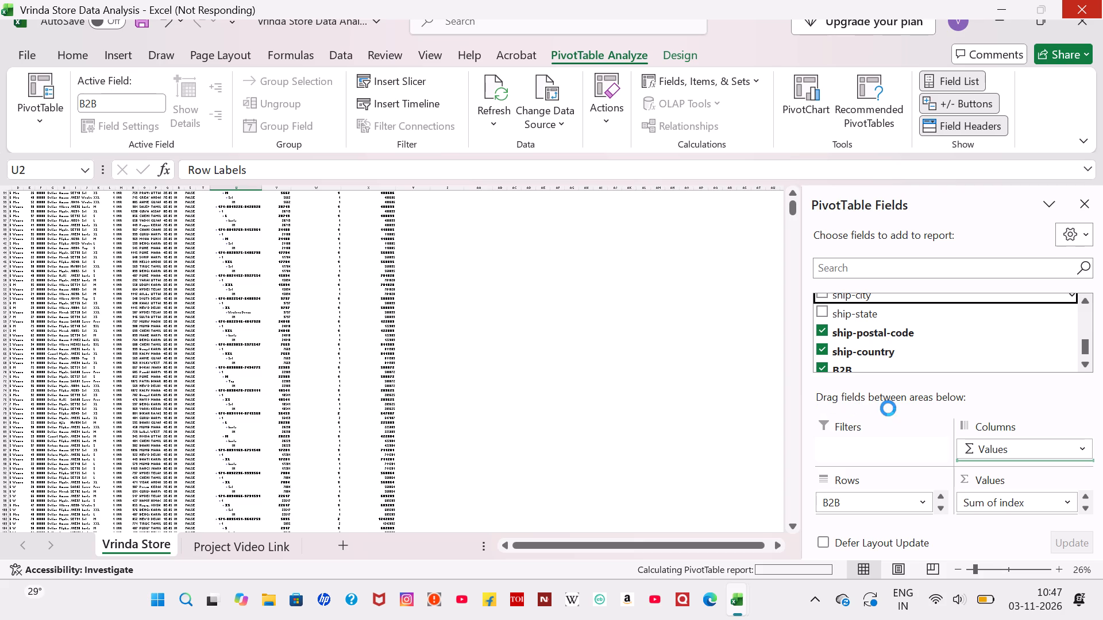
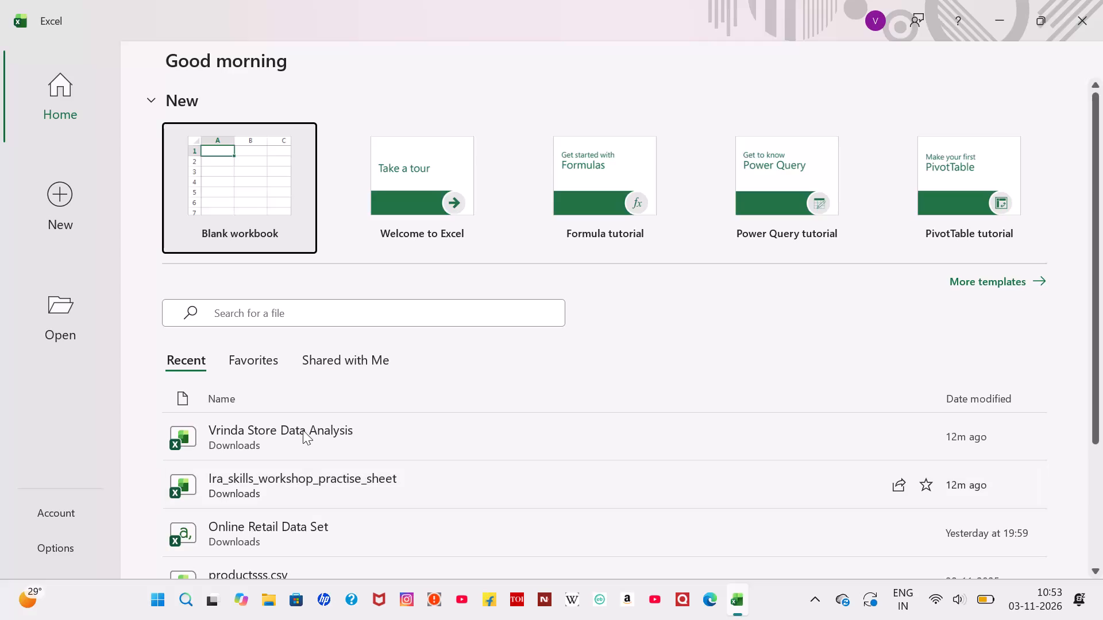
# Open the recent workbook Vrinda Store Data Analysis.
pyautogui.click(303, 430)
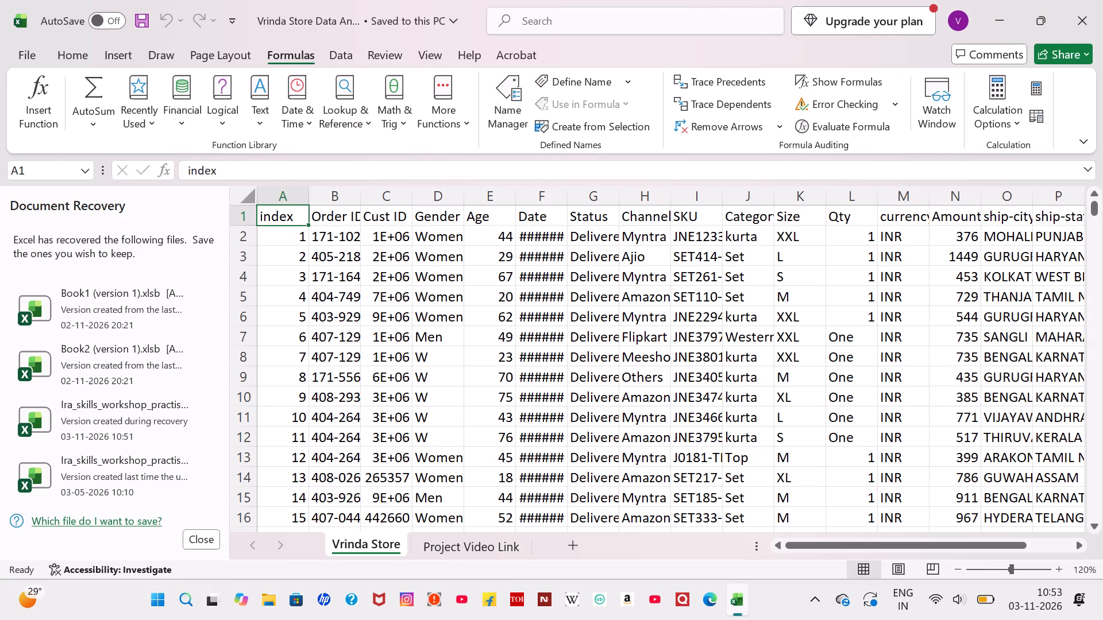
# Create a PivotTable on a new worksheet from the entire Vrinda Store data range.
pyautogui.click(300, 274)
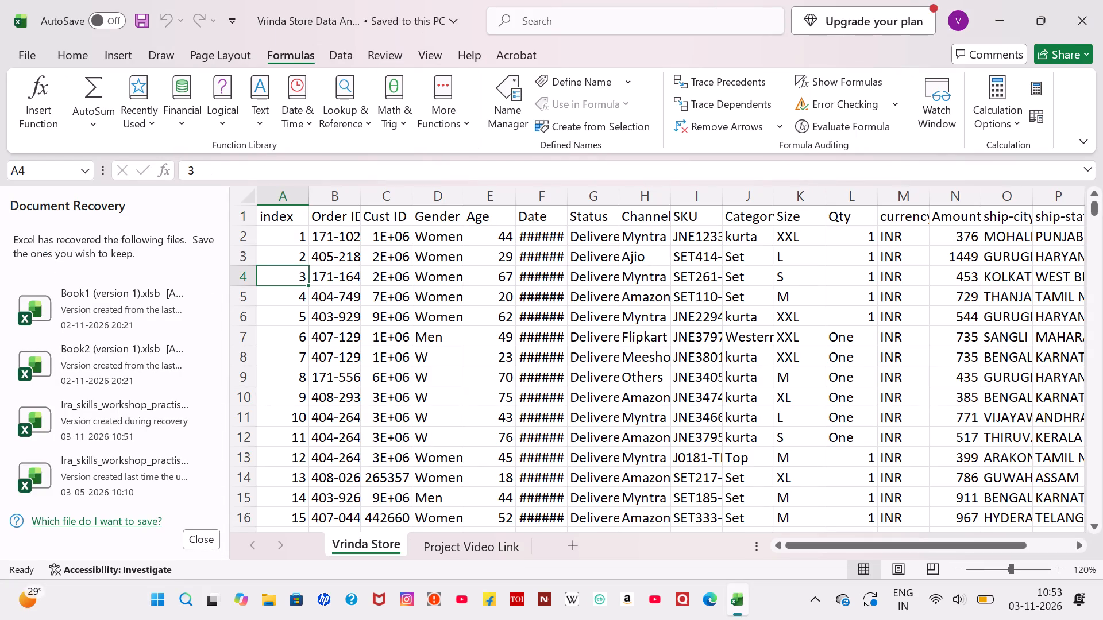
pyautogui.hotkey('ctrl', 'c')
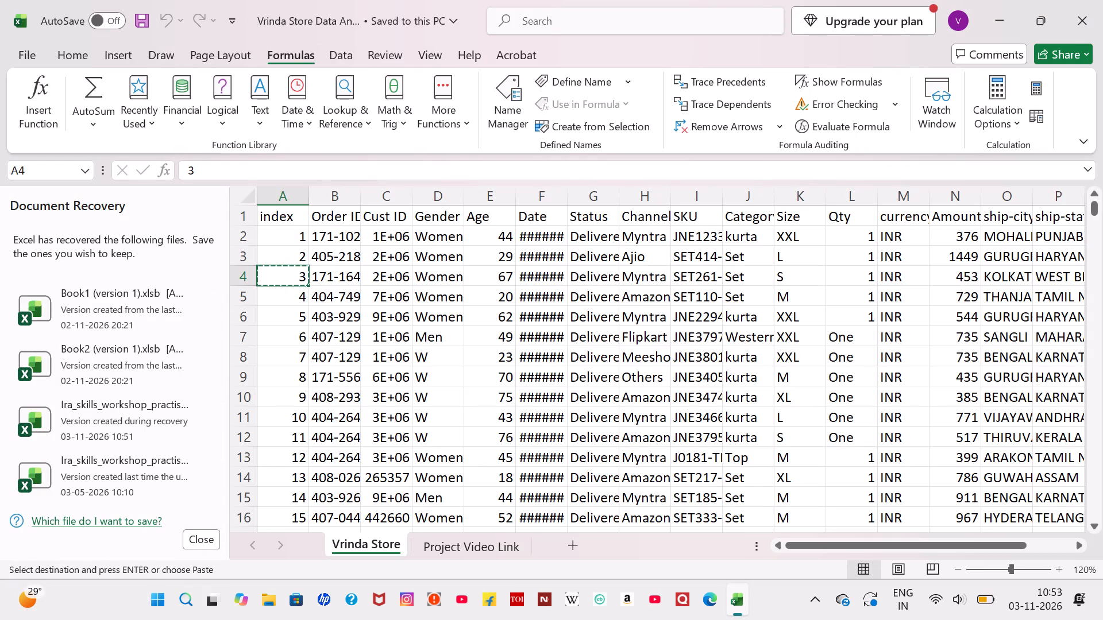
pyautogui.click(314, 274)
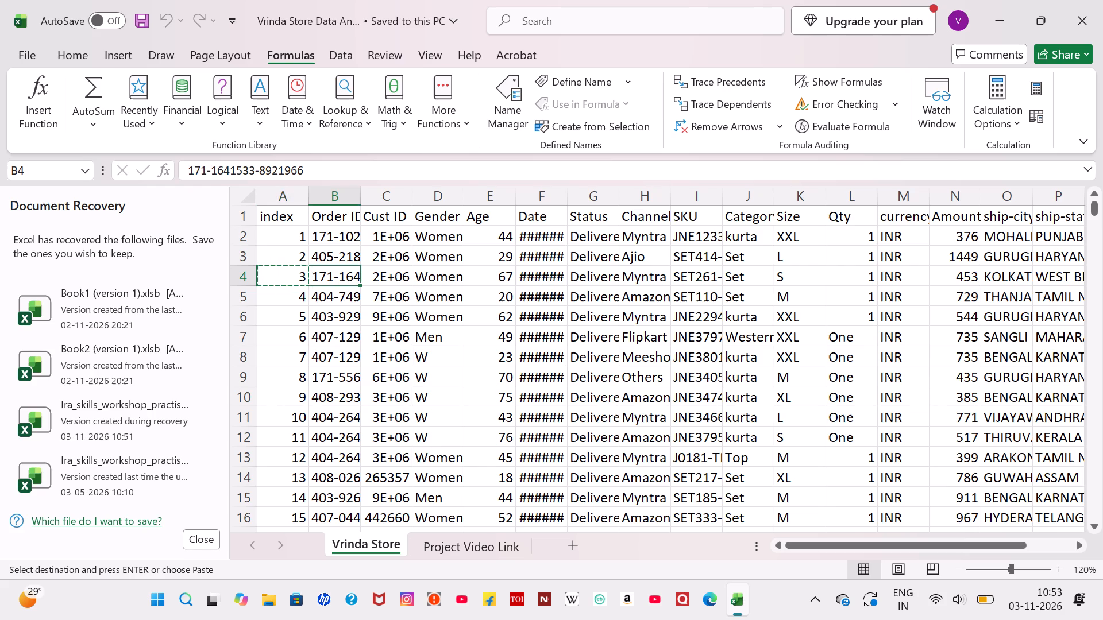
pyautogui.hotkey('ctrl', 'a')
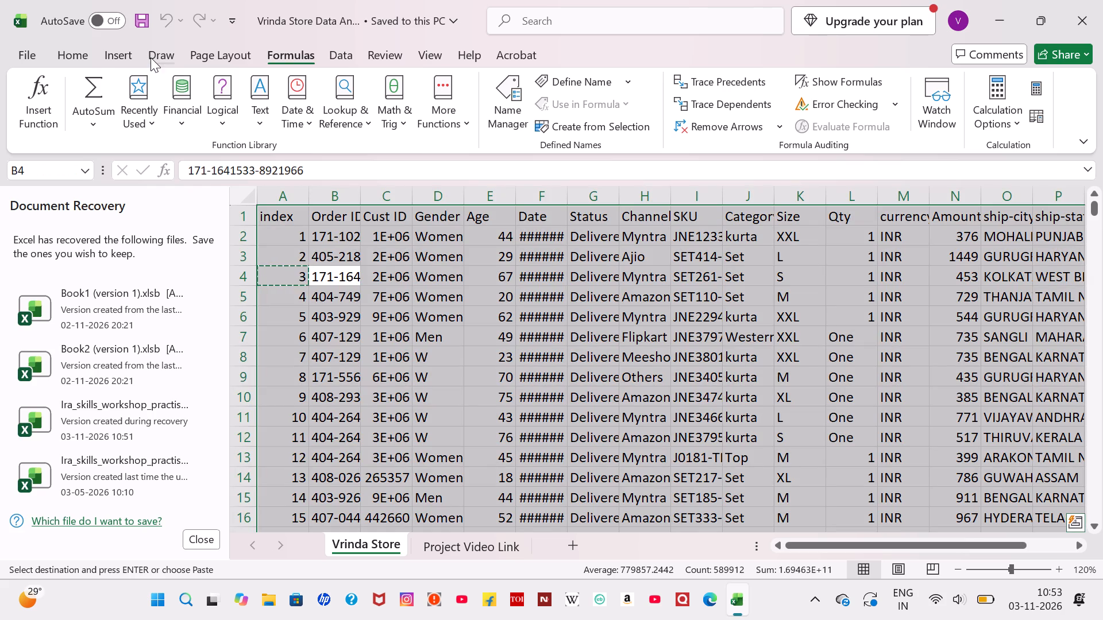
pyautogui.click(116, 56)
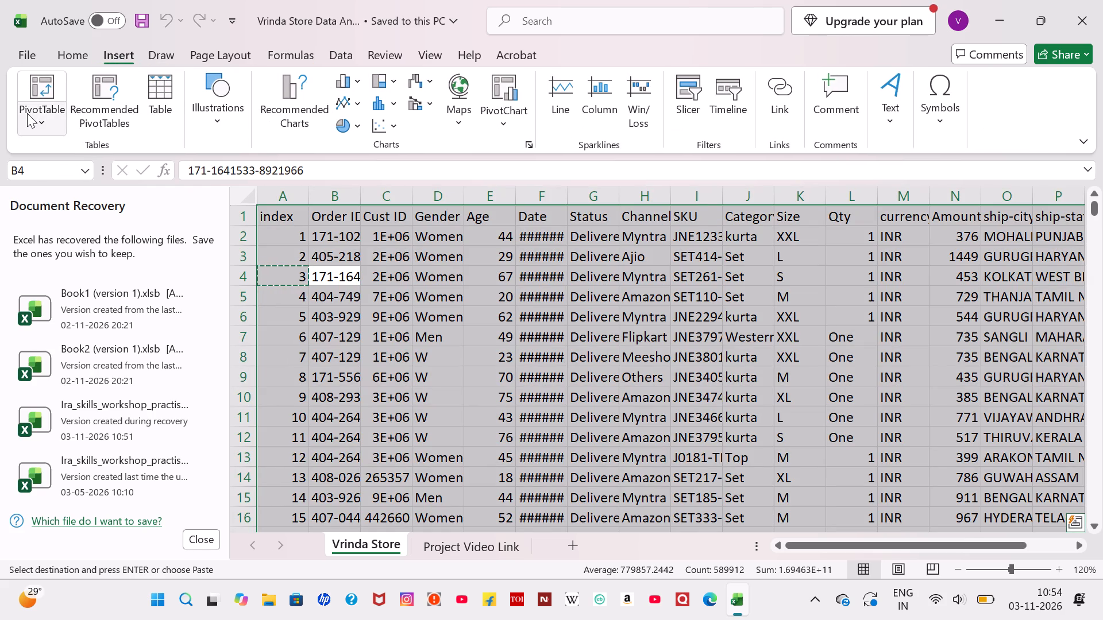
pyautogui.click(27, 113)
pyautogui.click(57, 145)
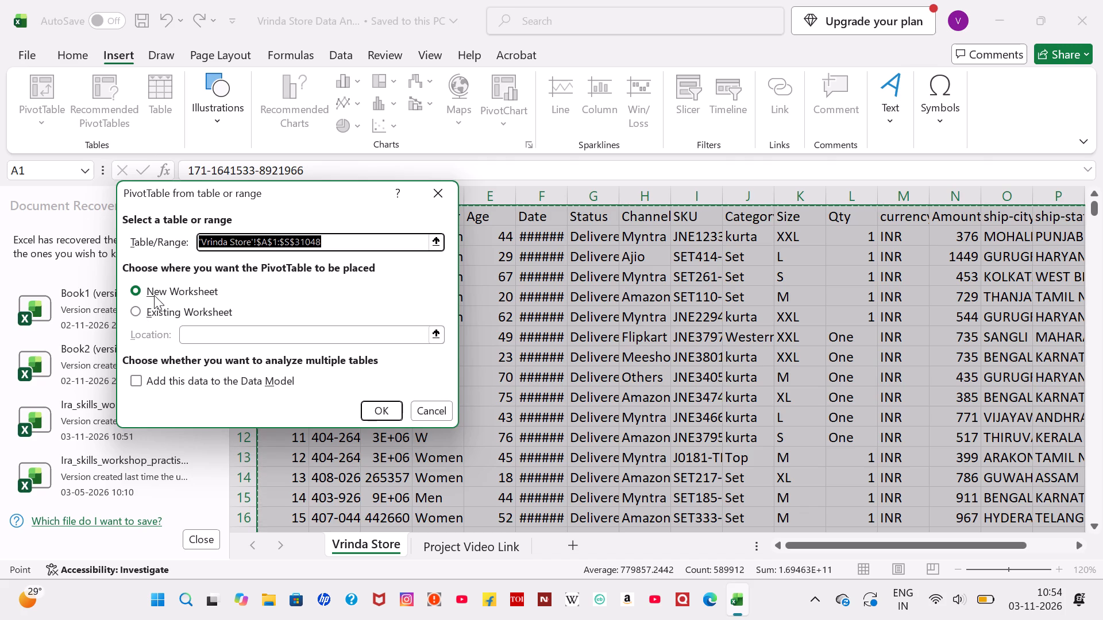
pyautogui.moveTo(154, 295); pyautogui.dragTo(383, 412)
pyautogui.click(383, 412)
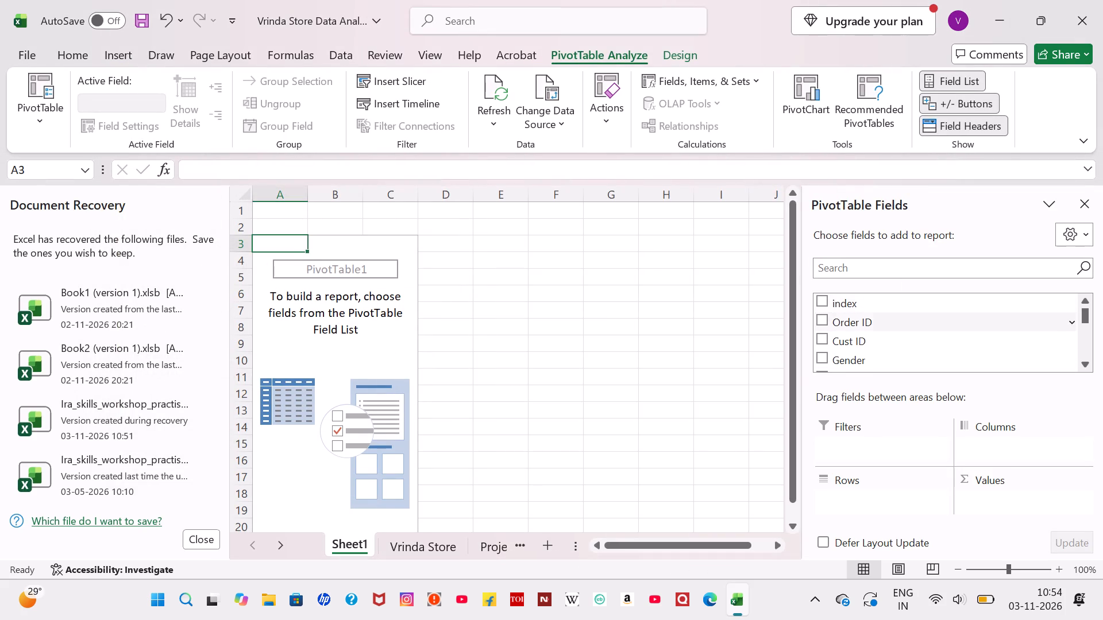
# Place the ship-country field in the PivotTable's column area and ship-postal-code in its row area.
pyautogui.scroll(-4, 871, 346)
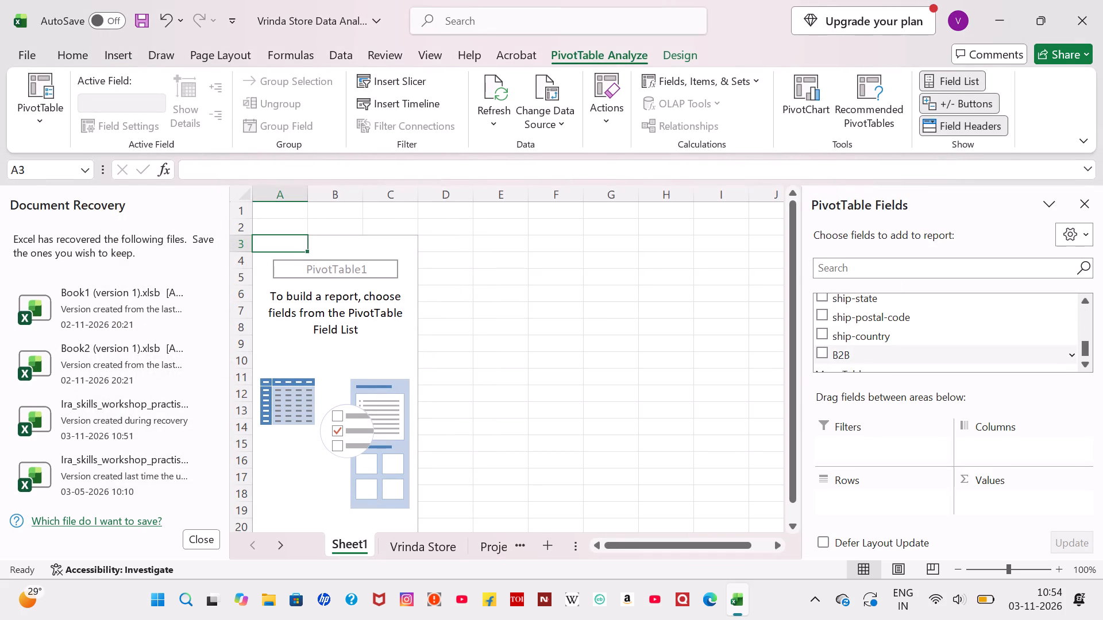
pyautogui.scroll(-1, 859, 348)
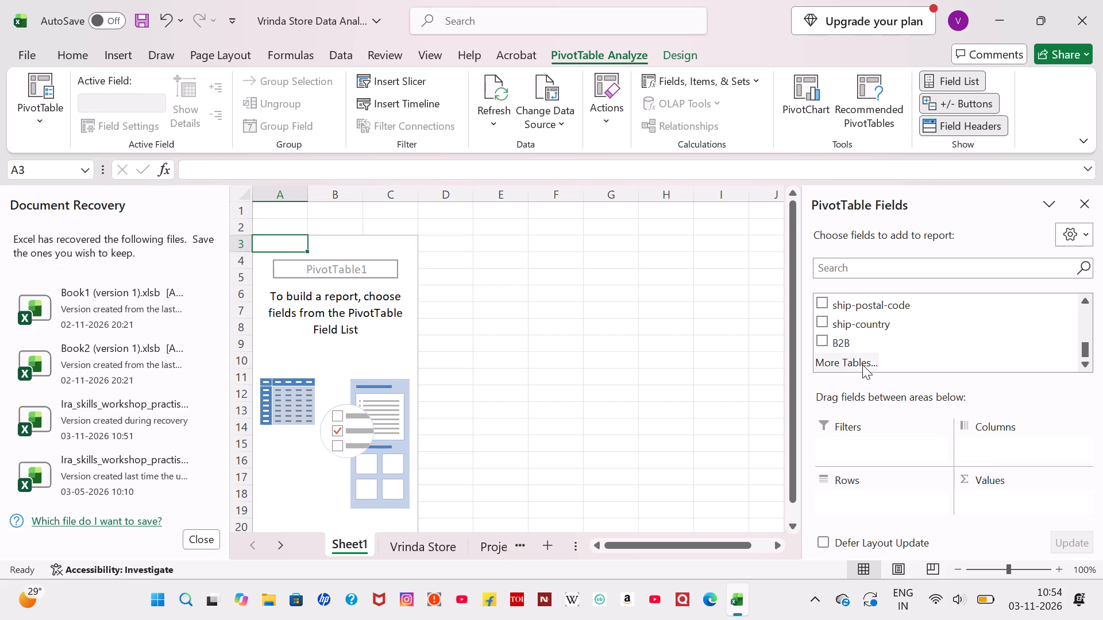
pyautogui.moveTo(859, 324); pyautogui.dragTo(1010, 421)
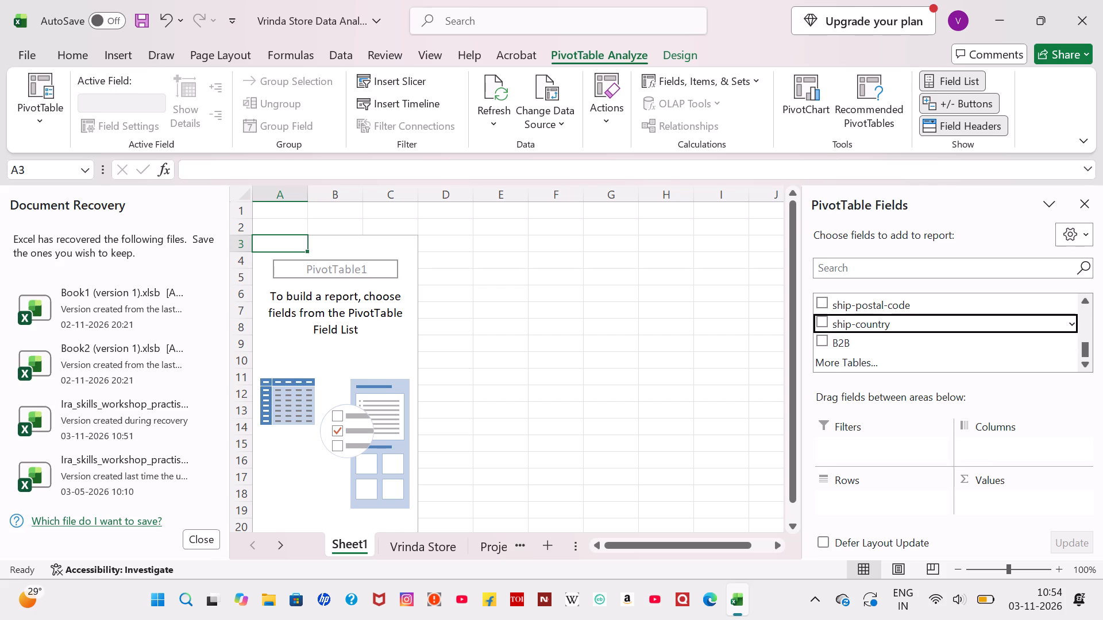
pyautogui.moveTo(1010, 421); pyautogui.dragTo(1006, 451)
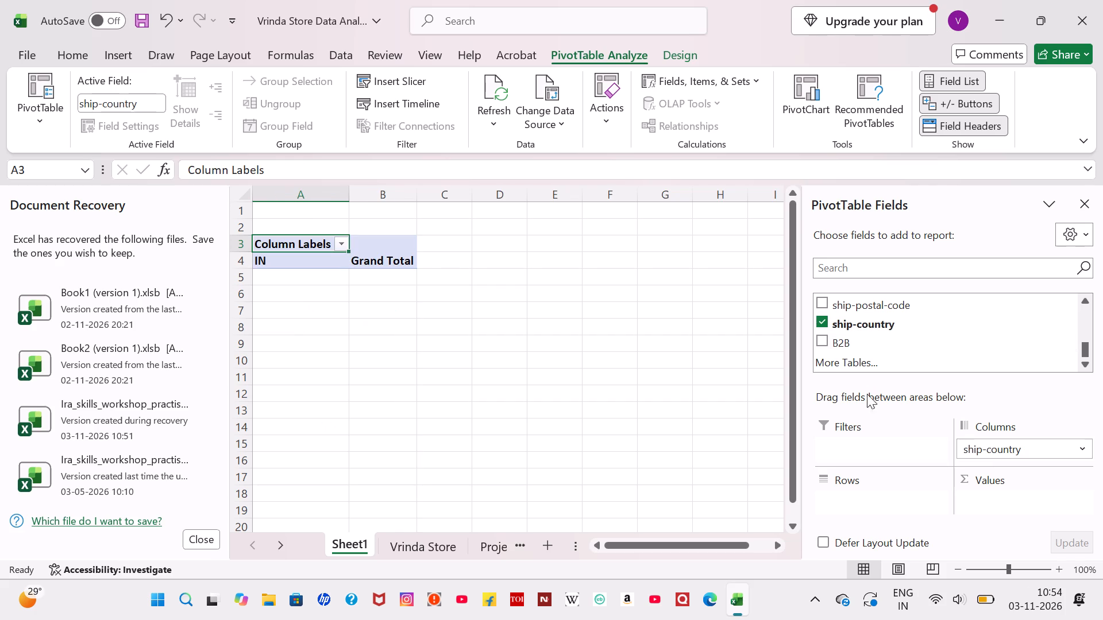
pyautogui.moveTo(850, 306); pyautogui.dragTo(856, 473)
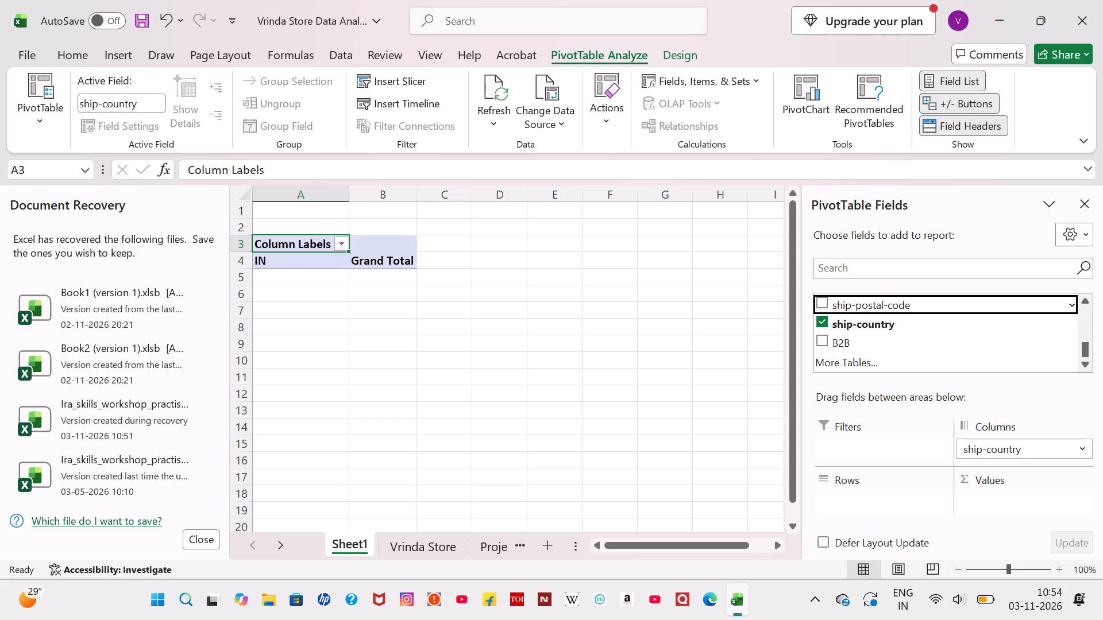
pyautogui.moveTo(856, 473); pyautogui.dragTo(862, 491)
# Add the Amount field to the PivotTable's values area.
pyautogui.scroll(6, 869, 328)
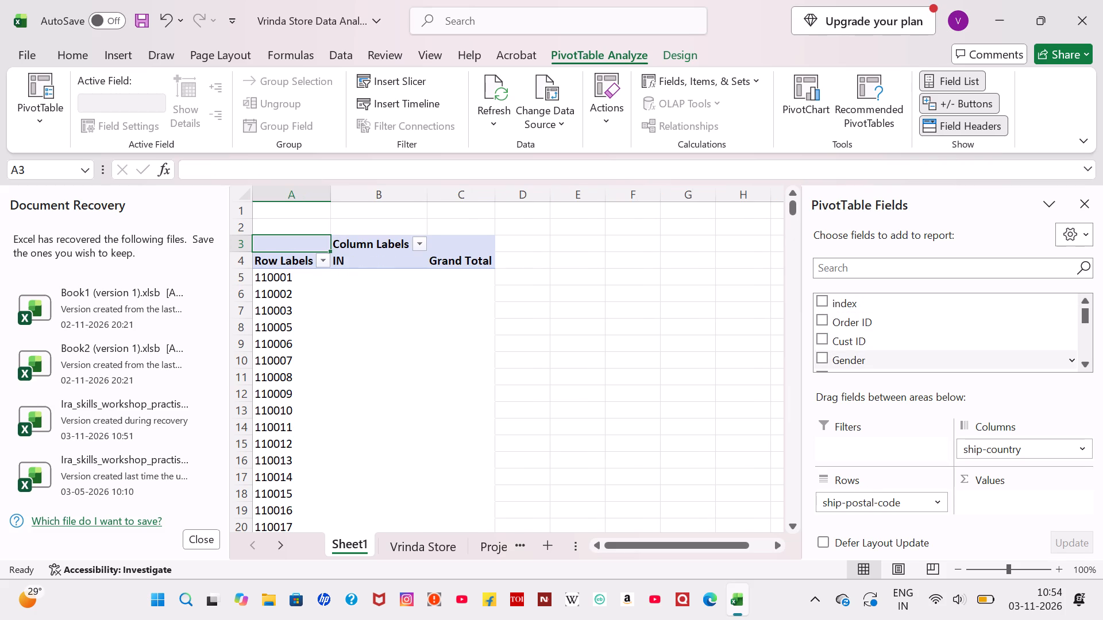
pyautogui.scroll(-1, 850, 341)
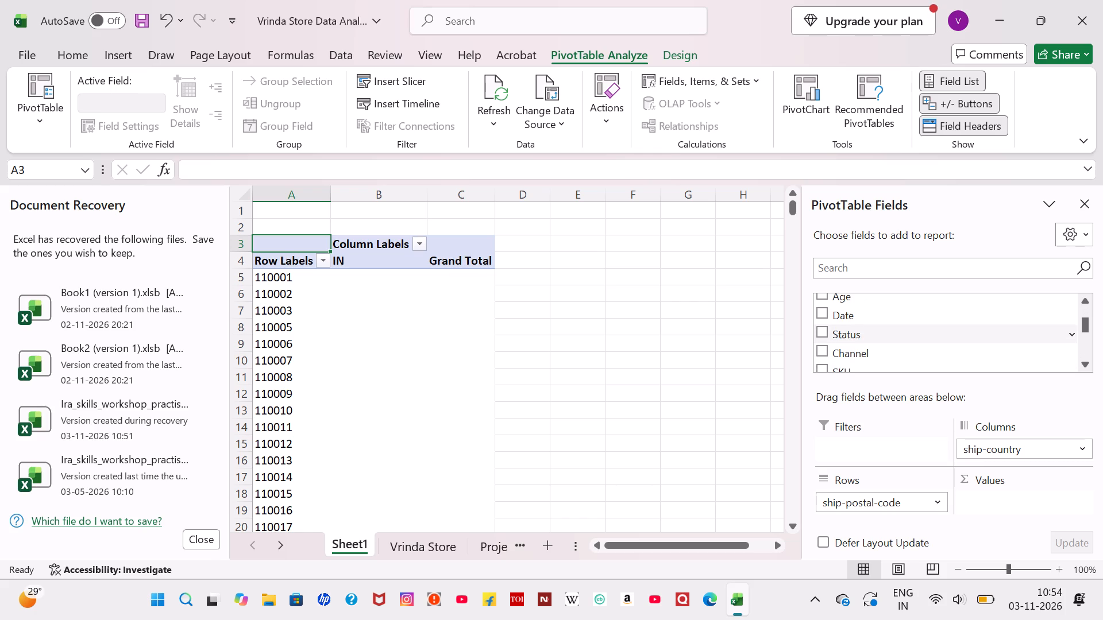
pyautogui.scroll(-1, 867, 358)
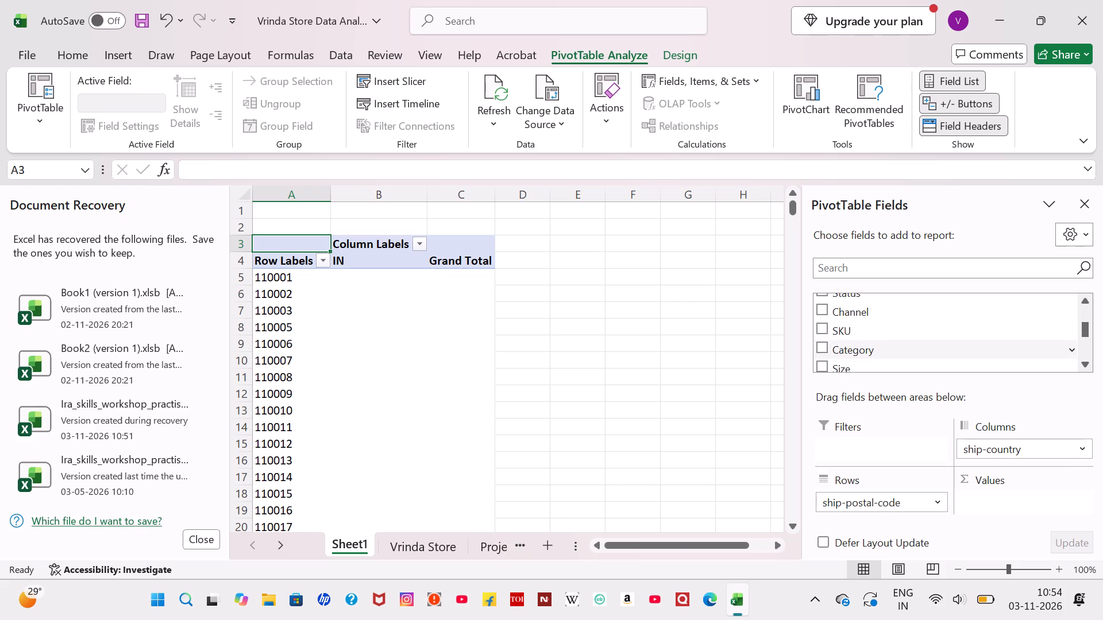
pyautogui.scroll(-3, 867, 358)
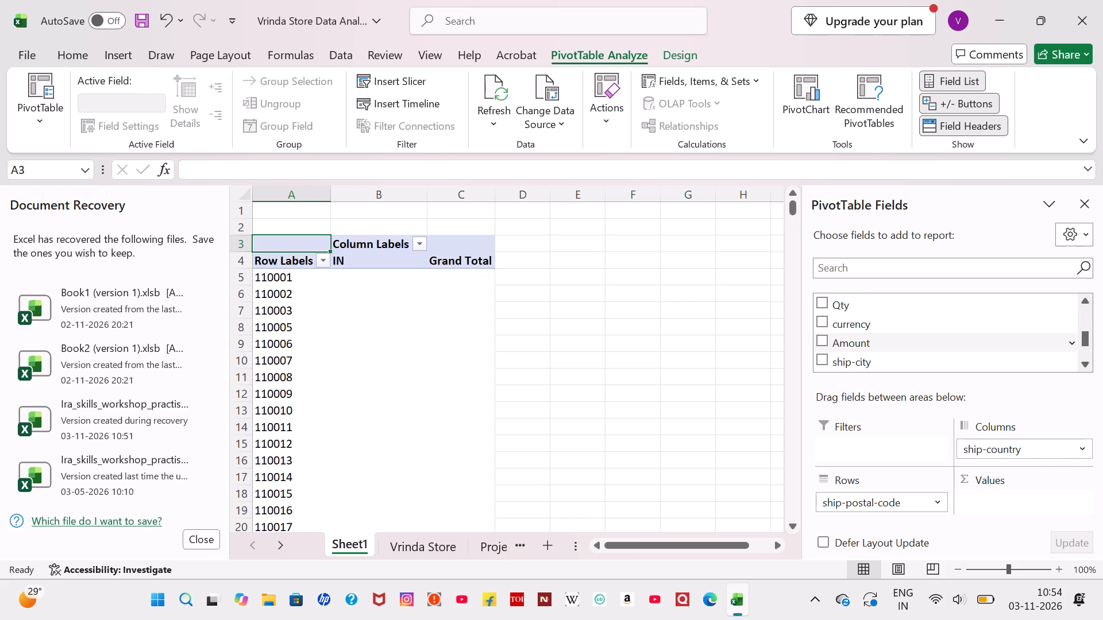
pyautogui.moveTo(854, 341); pyautogui.dragTo(1000, 500)
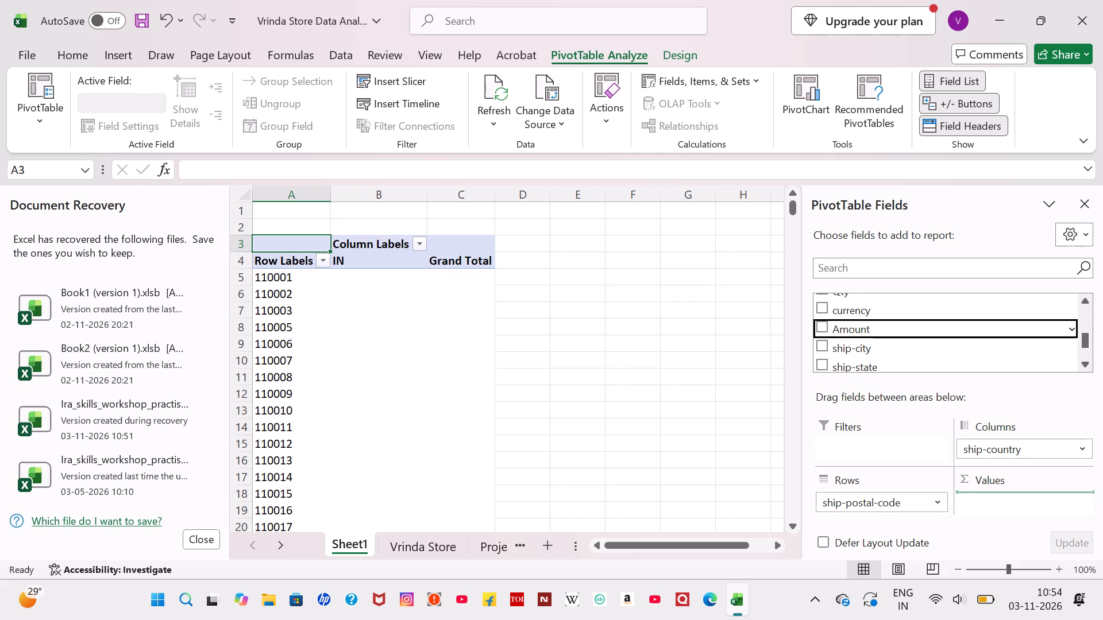
pyautogui.moveTo(1000, 500); pyautogui.dragTo(1000, 502)
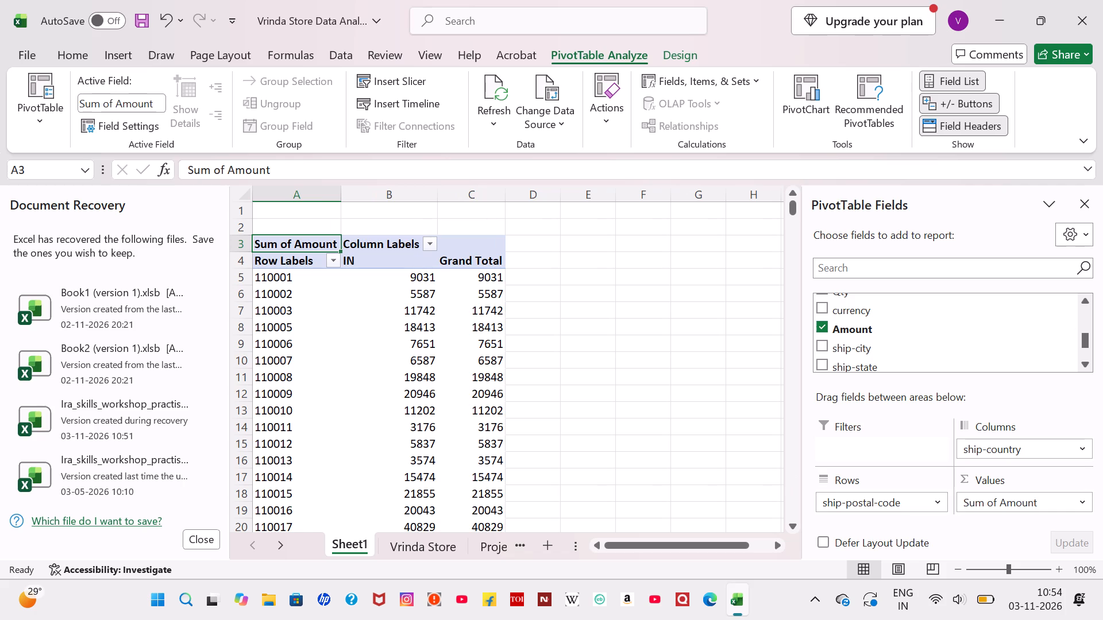
# Select the entire PivotTable on Sheet1 and start inserting a PivotChart from it.
pyautogui.scroll(-1, 477, 451)
pyautogui.click(319, 437)
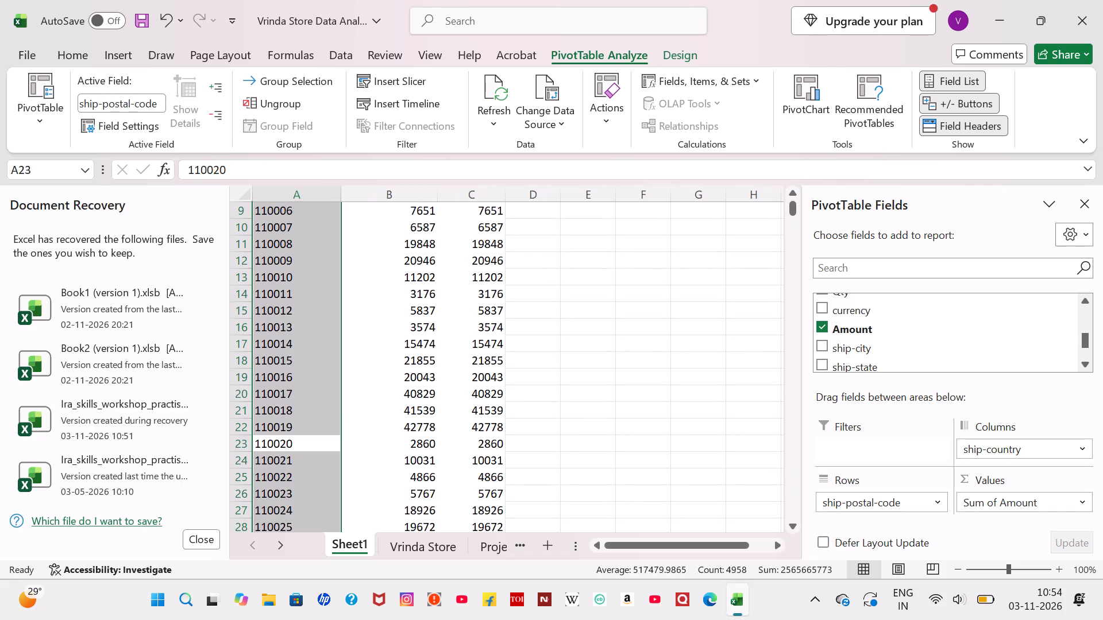
pyautogui.click(395, 433)
pyautogui.hotkey('ctrl', 'a')
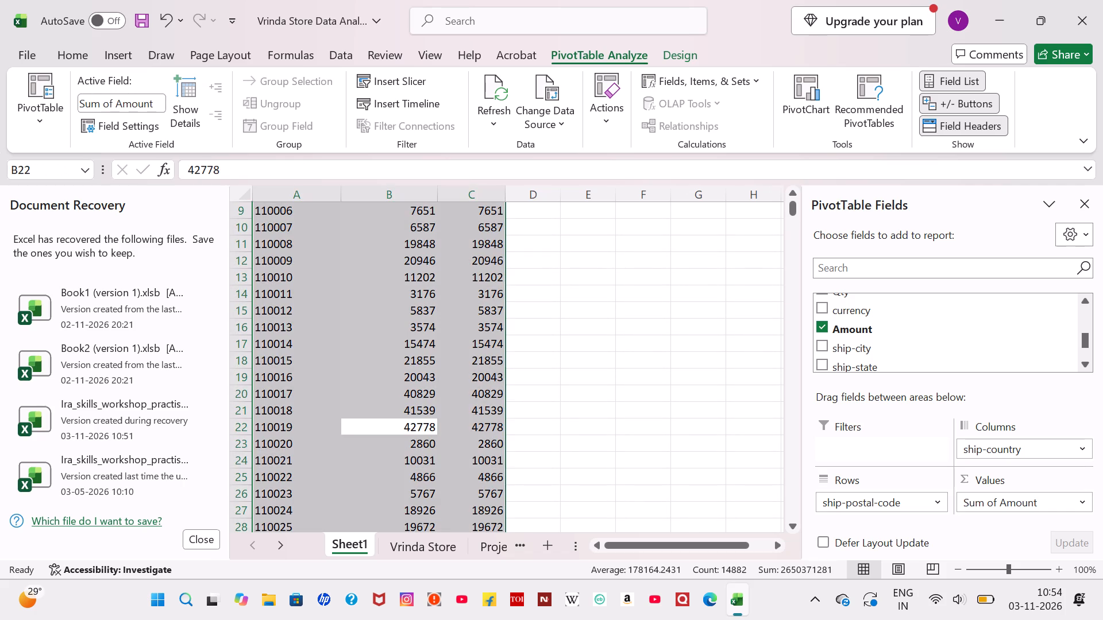
pyautogui.click(115, 53)
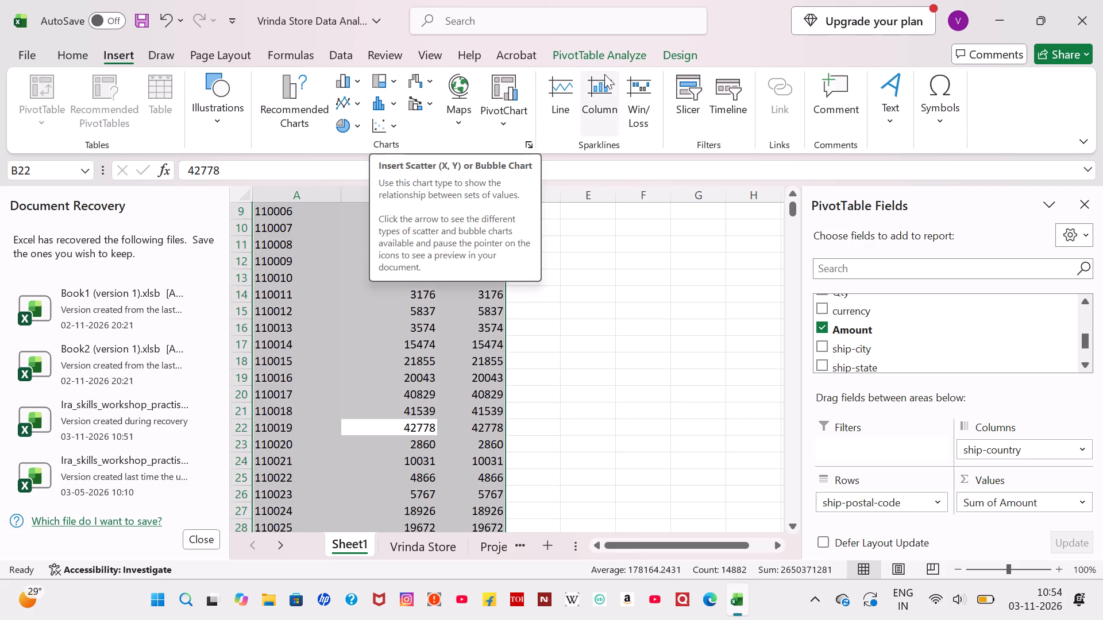
pyautogui.click(500, 102)
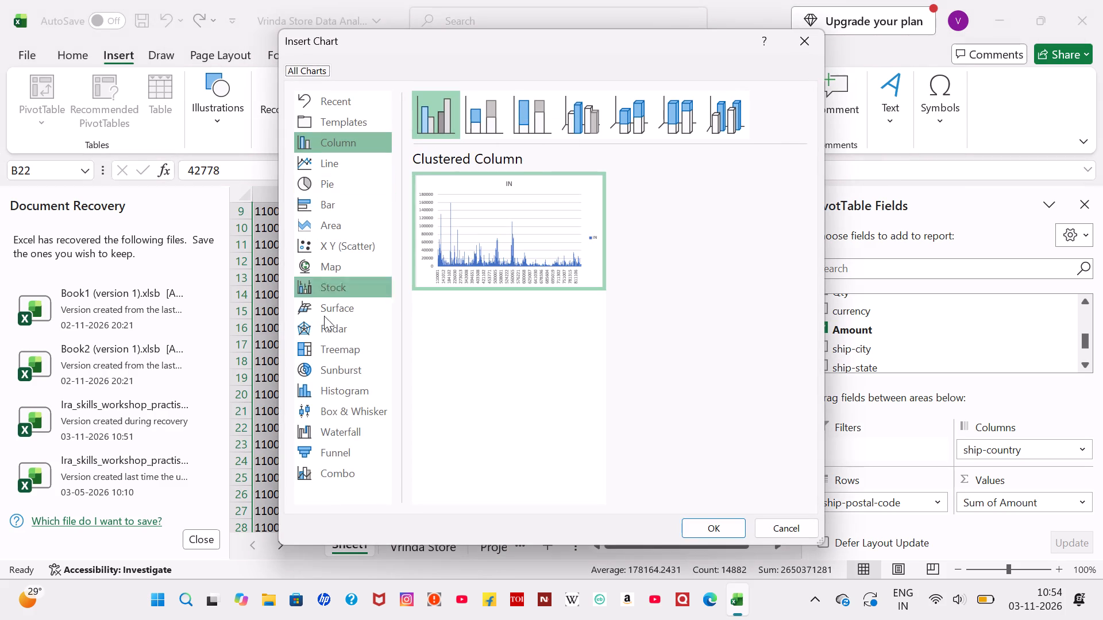
# Examine the previews of the available chart types for the PivotTable data, from Line, Pie and Bar through Funnel.
pyautogui.click(345, 162)
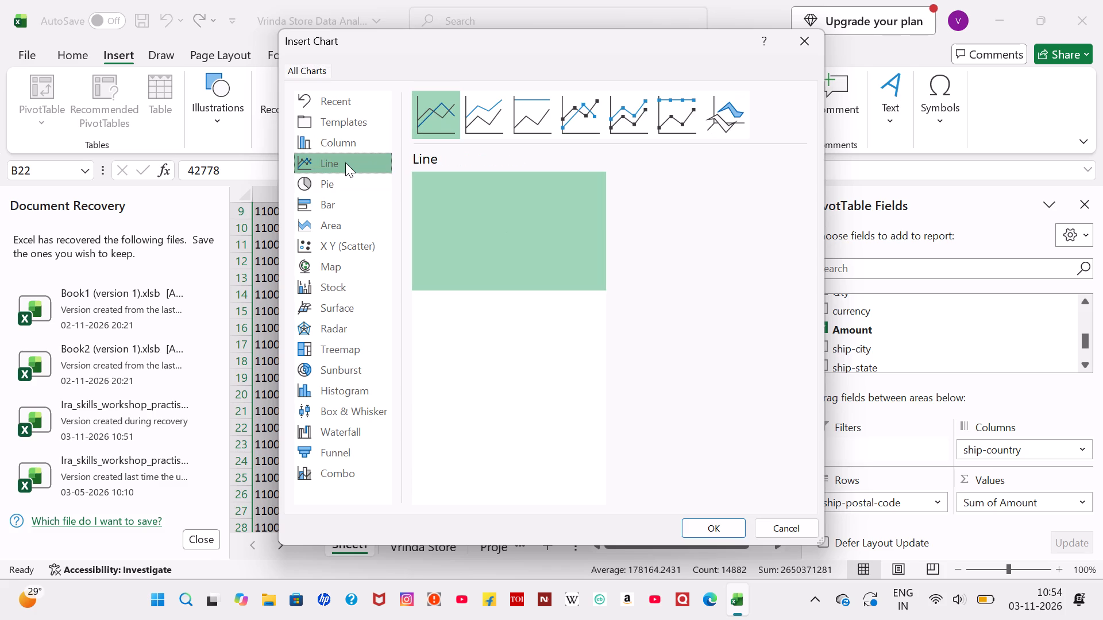
pyautogui.click(333, 191)
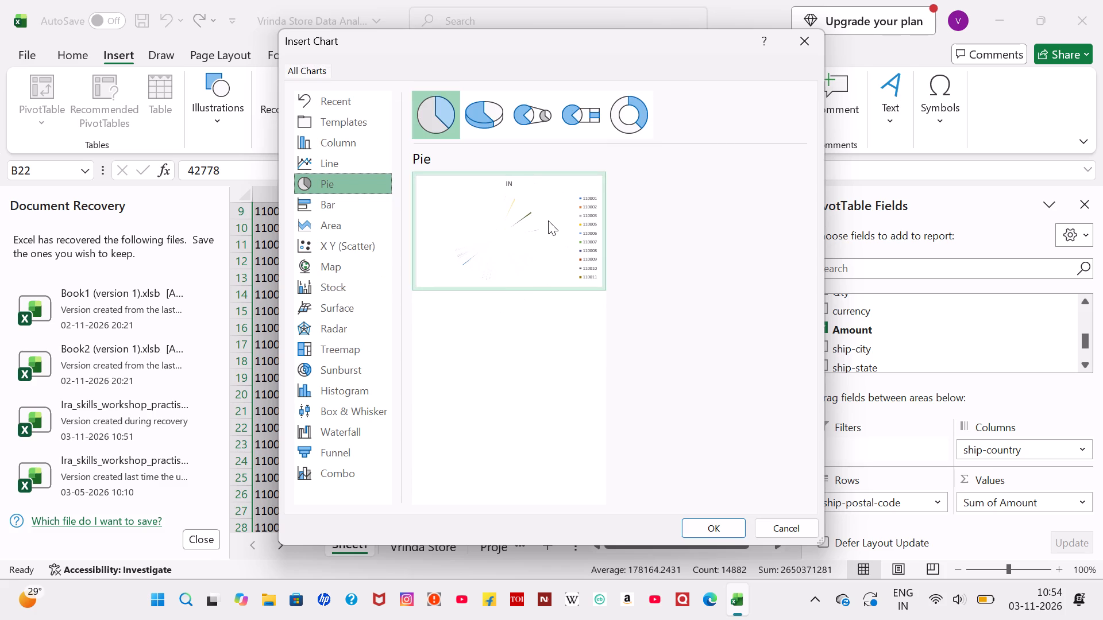
pyautogui.click(329, 197)
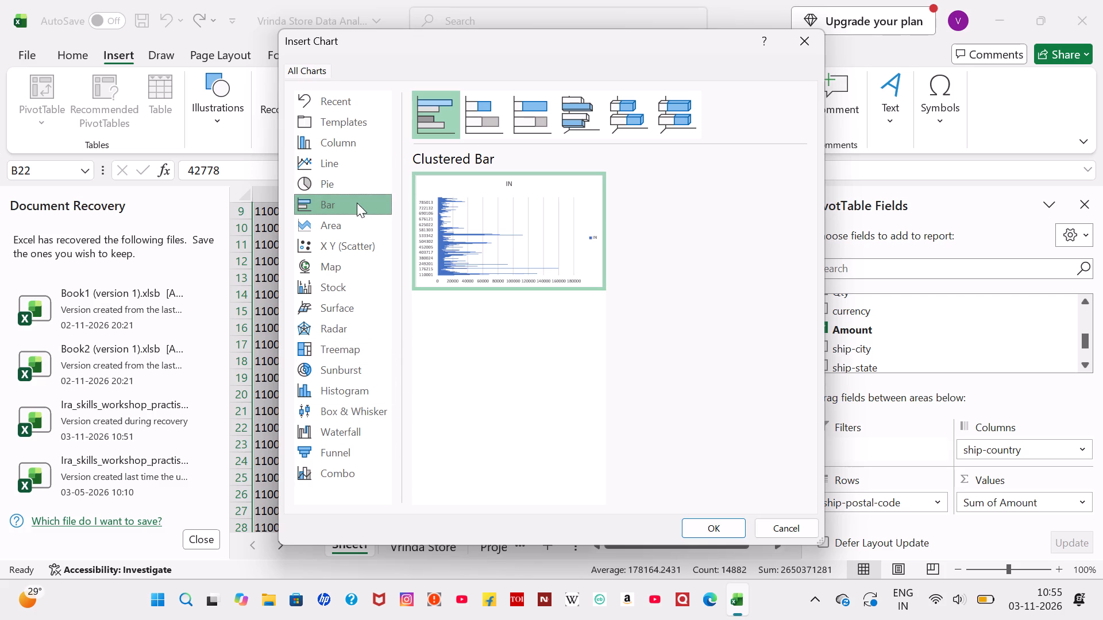
pyautogui.click(343, 245)
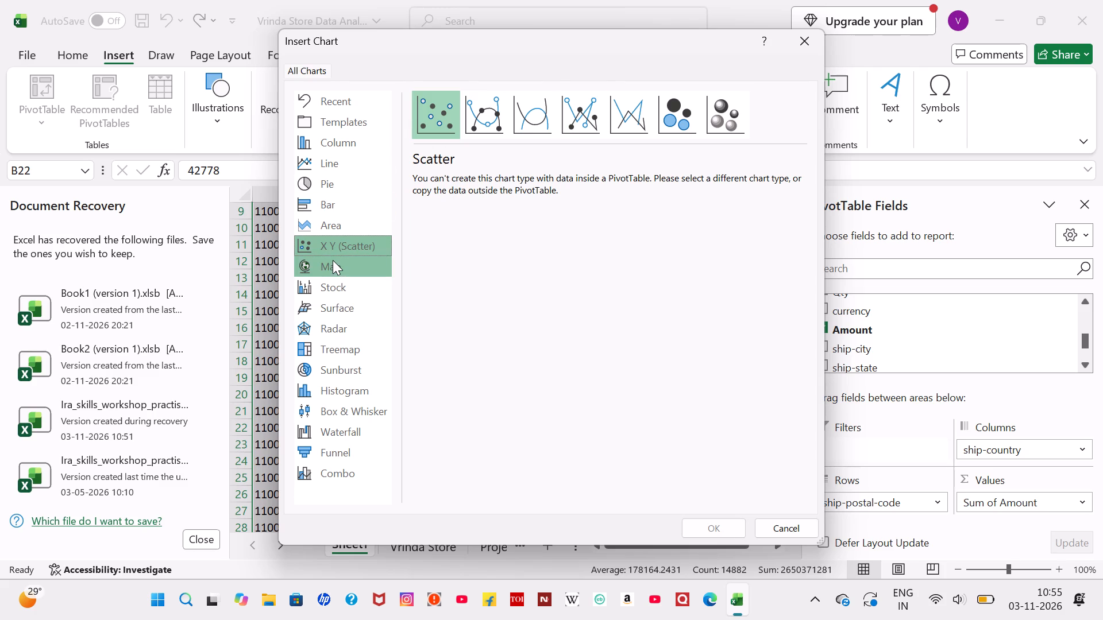
pyautogui.click(333, 260)
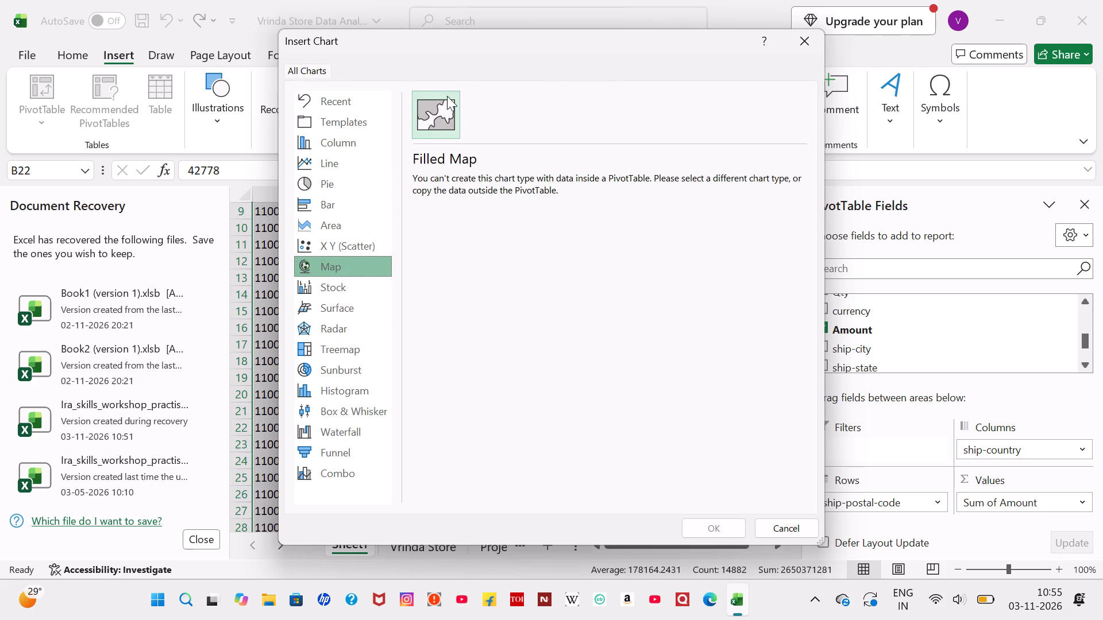
pyautogui.click(342, 286)
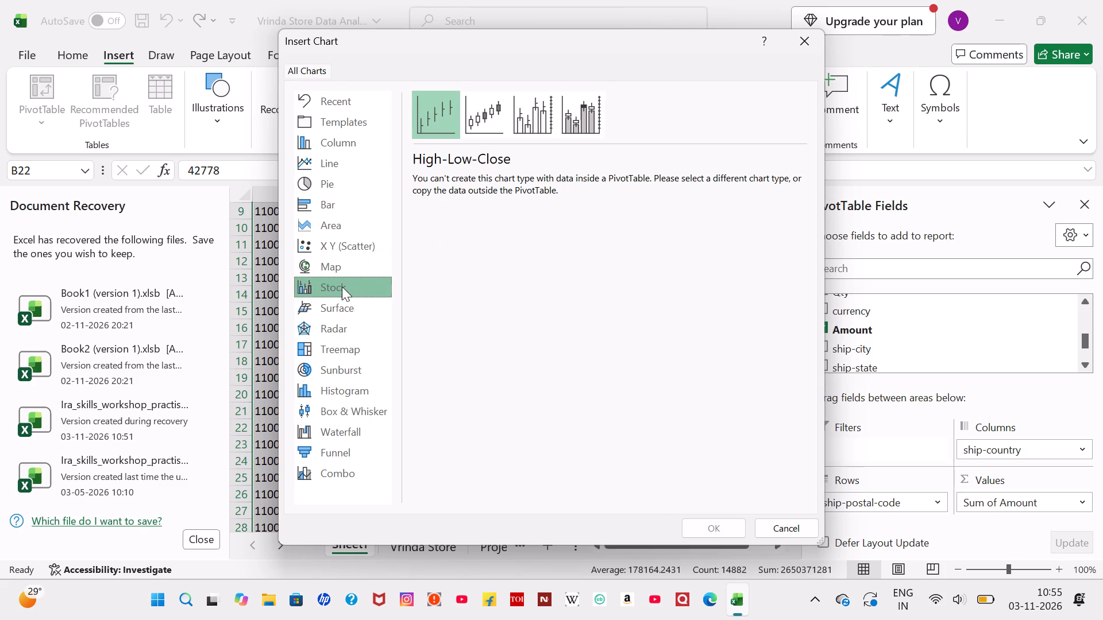
pyautogui.click(345, 327)
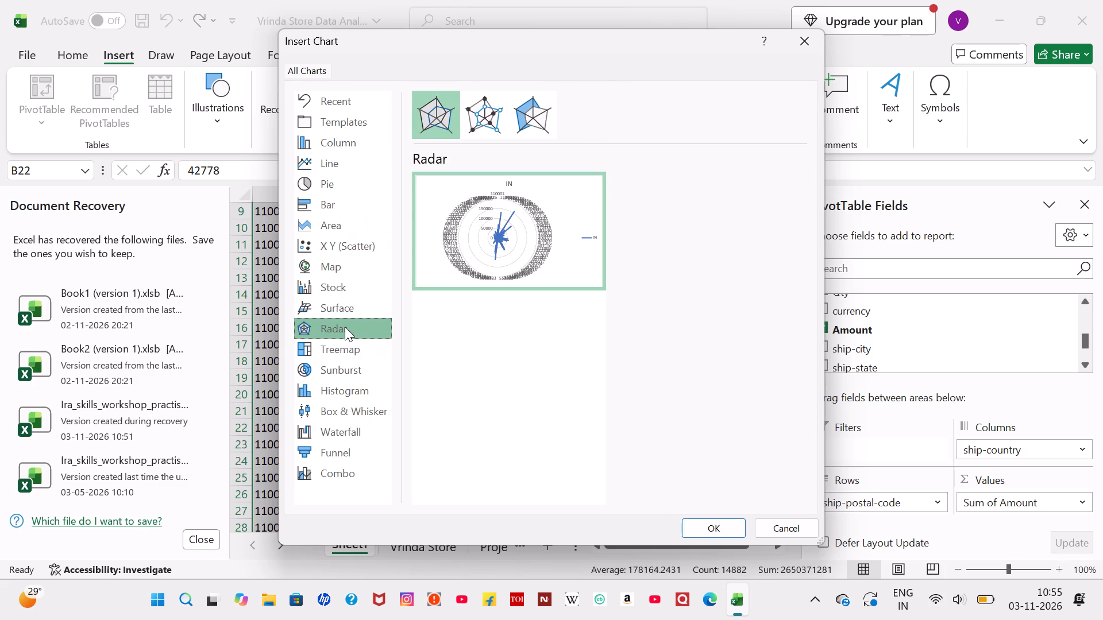
pyautogui.click(349, 347)
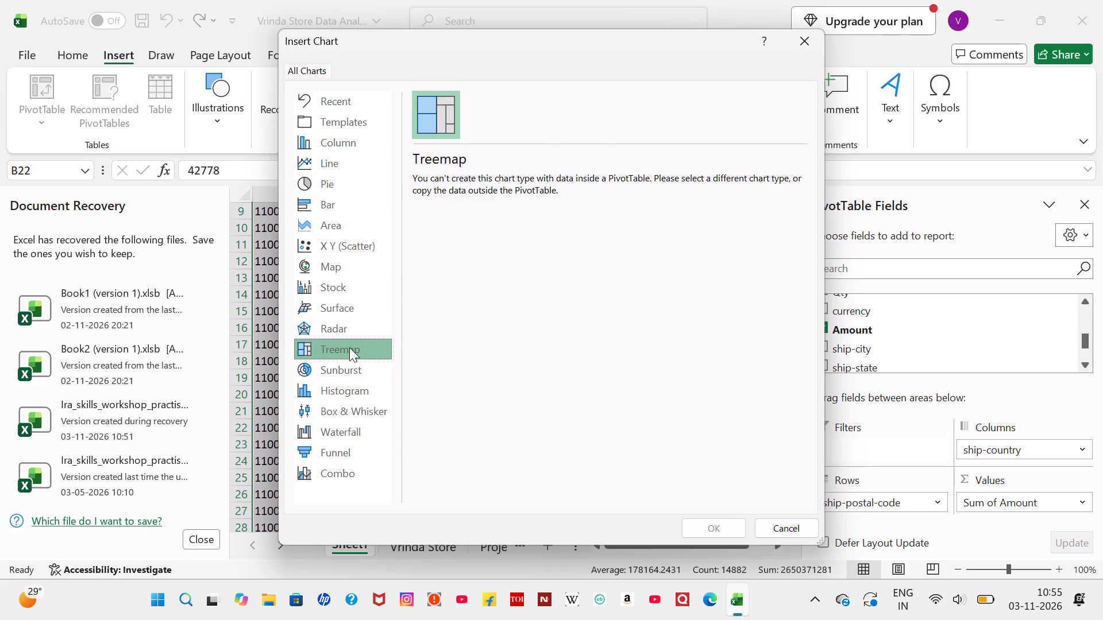
pyautogui.click(335, 378)
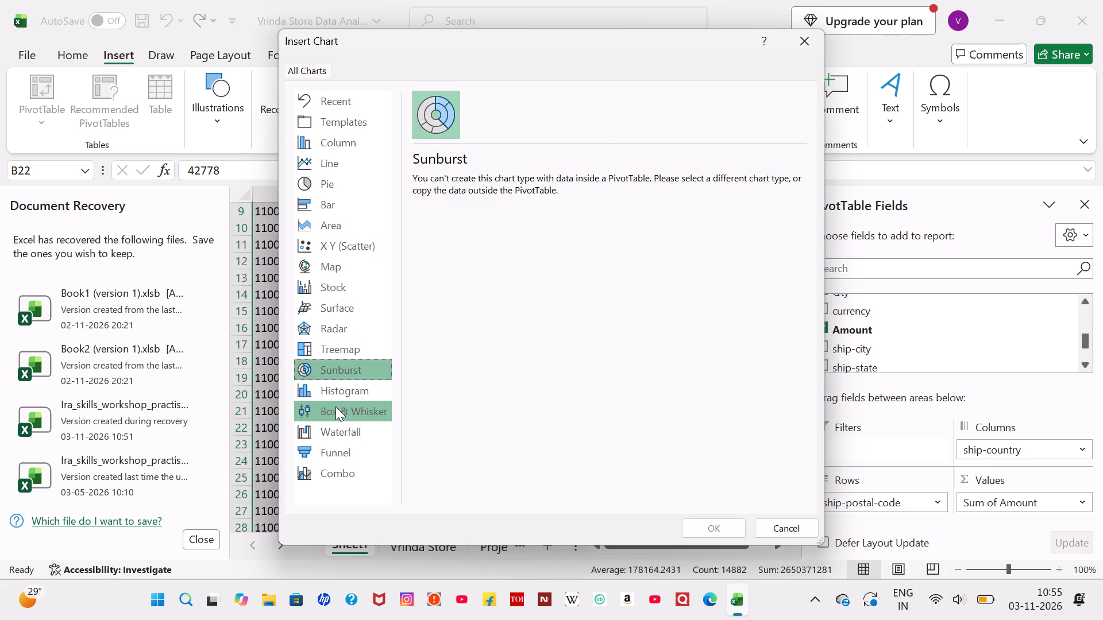
pyautogui.click(343, 389)
pyautogui.click(346, 412)
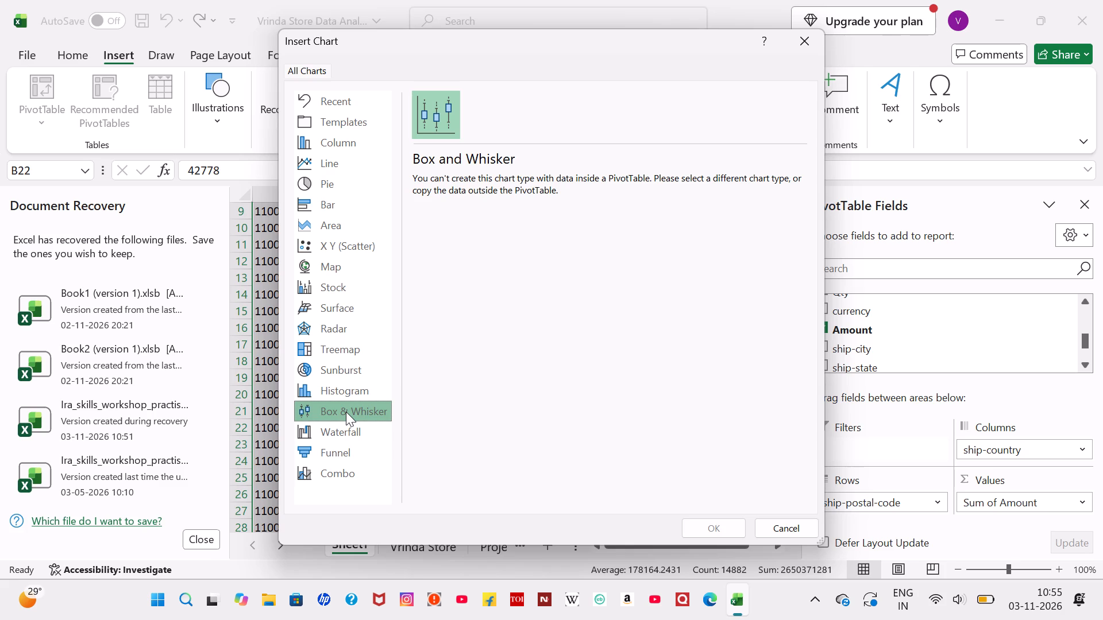
pyautogui.click(344, 439)
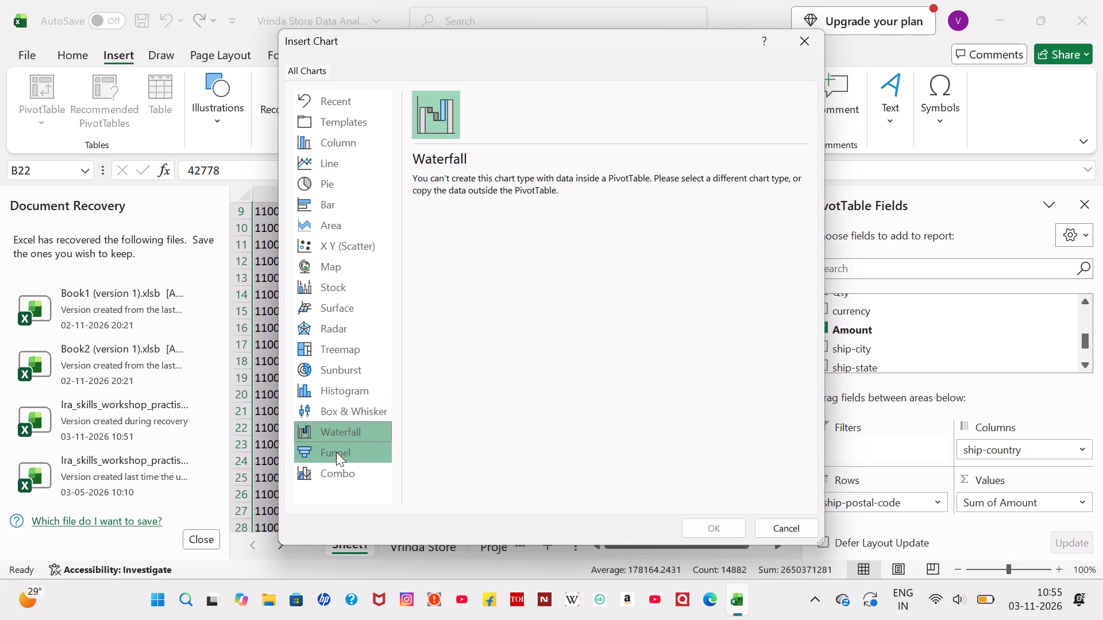
pyautogui.click(336, 452)
# Choose the basic Pie chart type and insert it as a PivotChart of Sum of Amount by ship-postal-code.
pyautogui.click(382, 180)
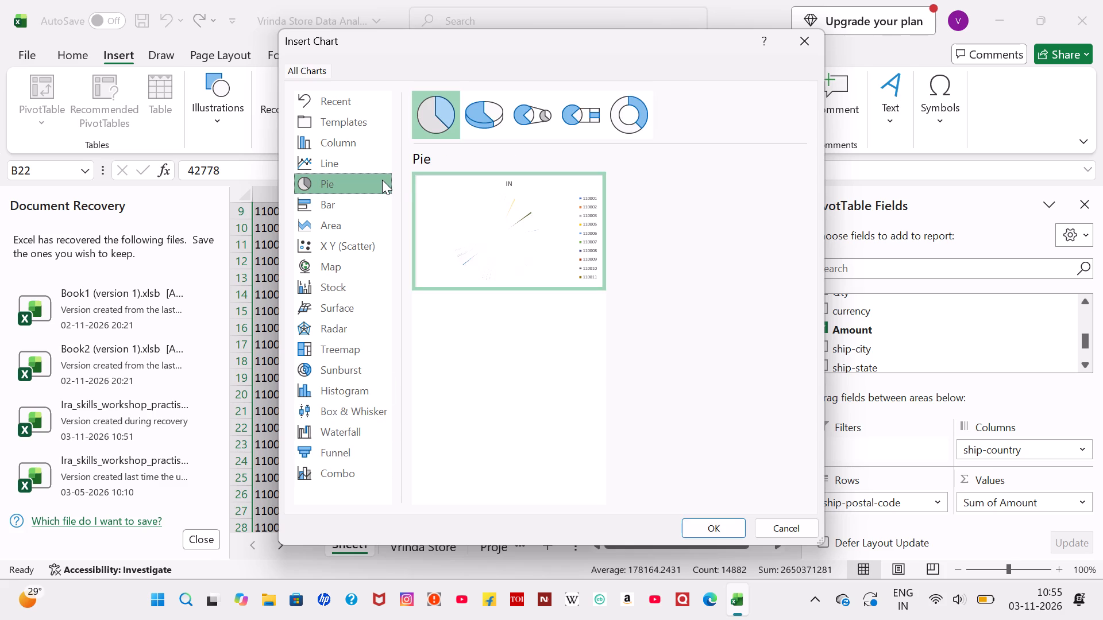
pyautogui.click(349, 158)
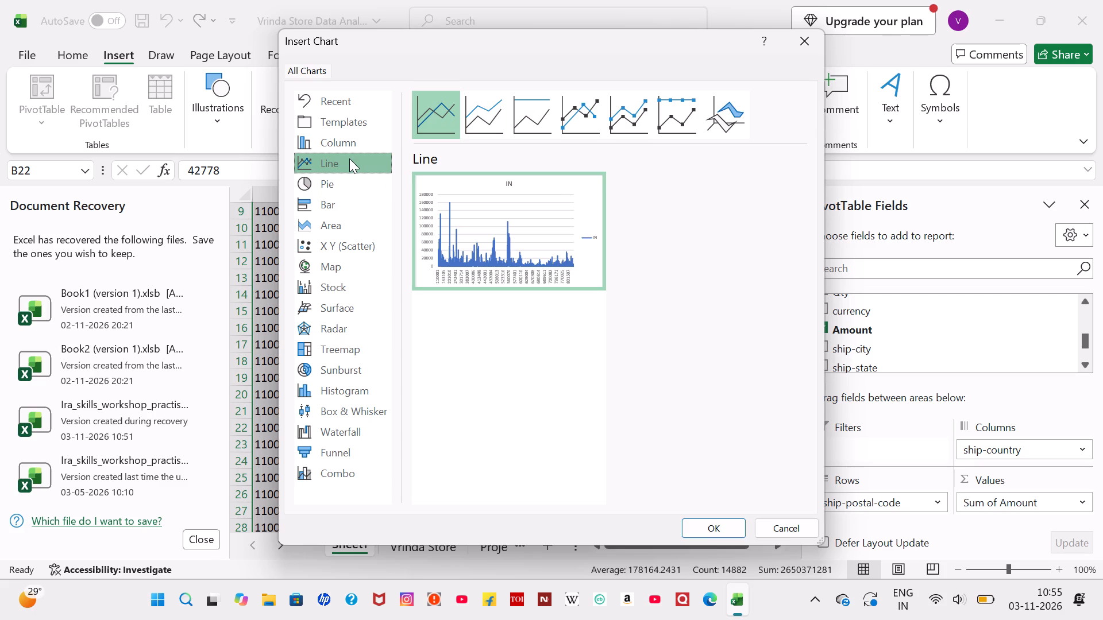
pyautogui.click(341, 188)
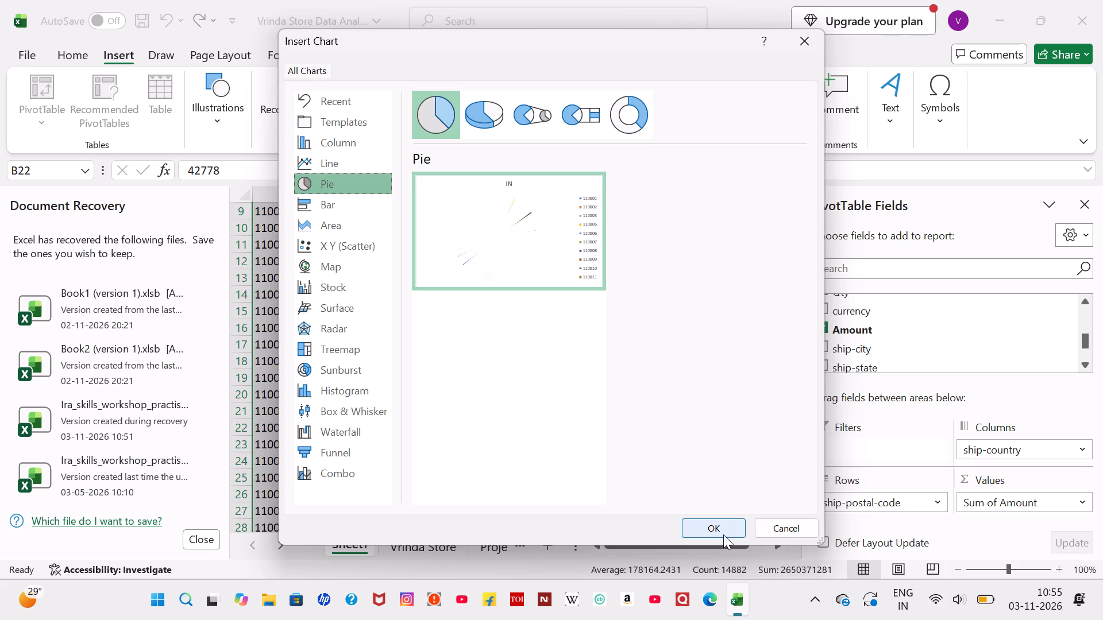
pyautogui.click(723, 533)
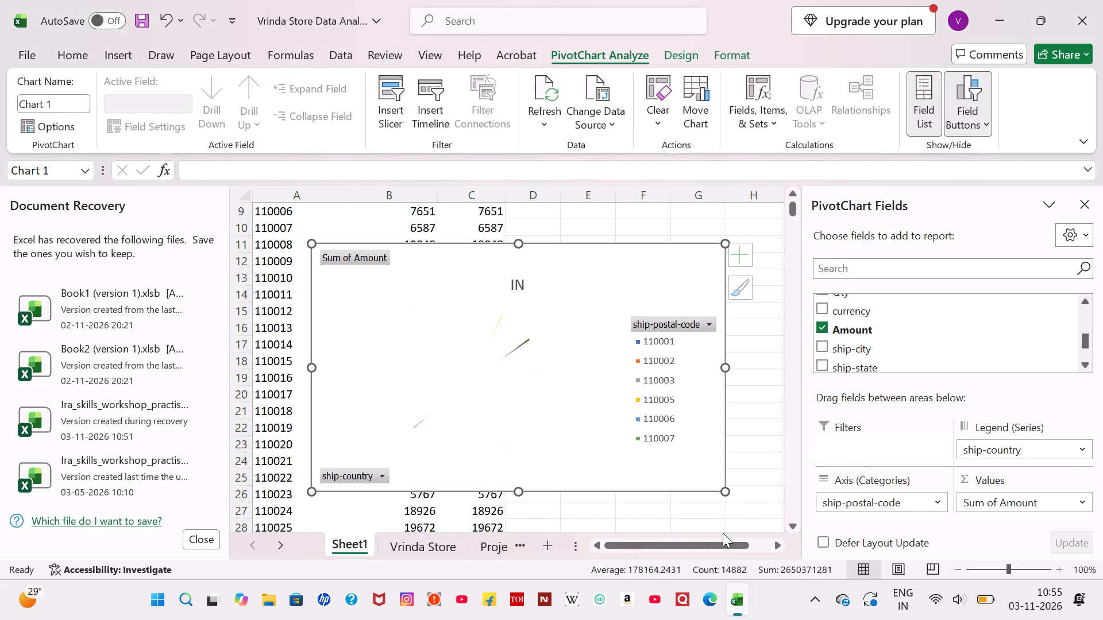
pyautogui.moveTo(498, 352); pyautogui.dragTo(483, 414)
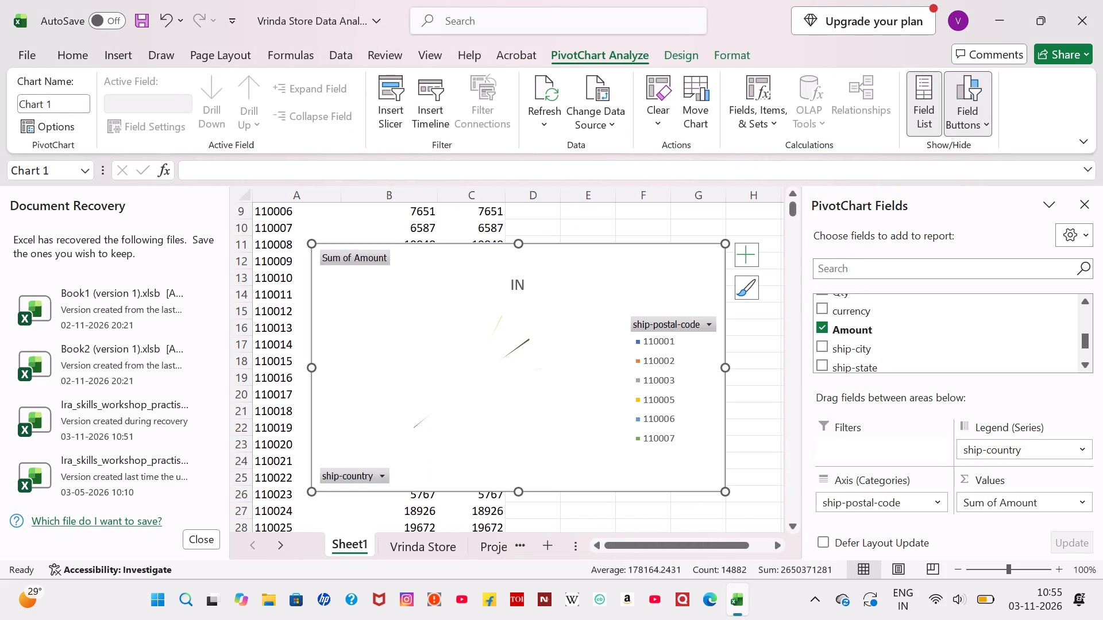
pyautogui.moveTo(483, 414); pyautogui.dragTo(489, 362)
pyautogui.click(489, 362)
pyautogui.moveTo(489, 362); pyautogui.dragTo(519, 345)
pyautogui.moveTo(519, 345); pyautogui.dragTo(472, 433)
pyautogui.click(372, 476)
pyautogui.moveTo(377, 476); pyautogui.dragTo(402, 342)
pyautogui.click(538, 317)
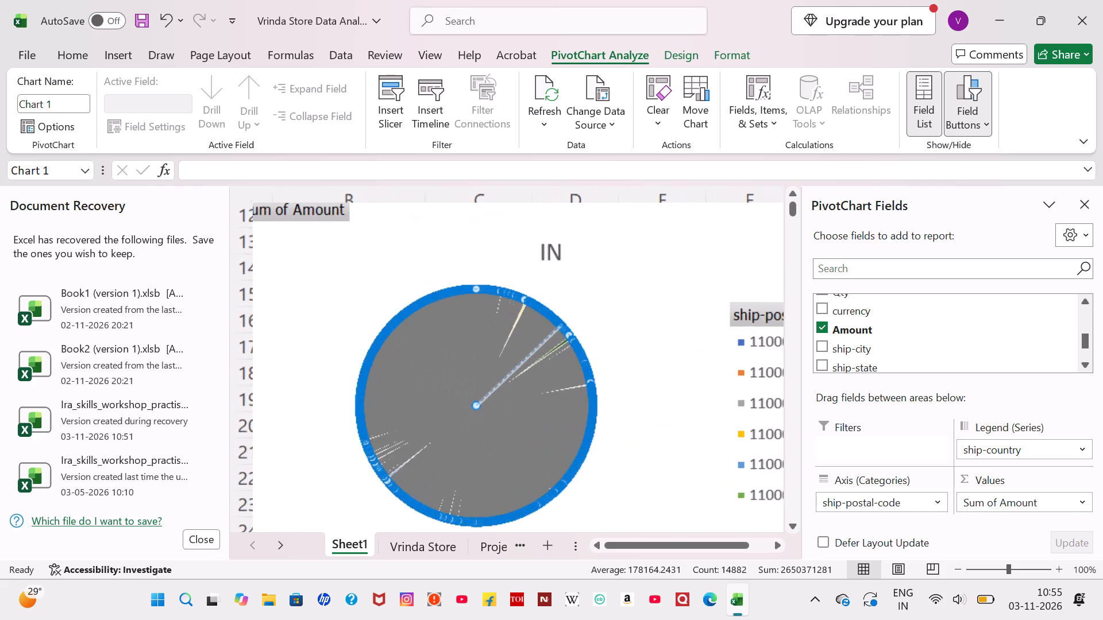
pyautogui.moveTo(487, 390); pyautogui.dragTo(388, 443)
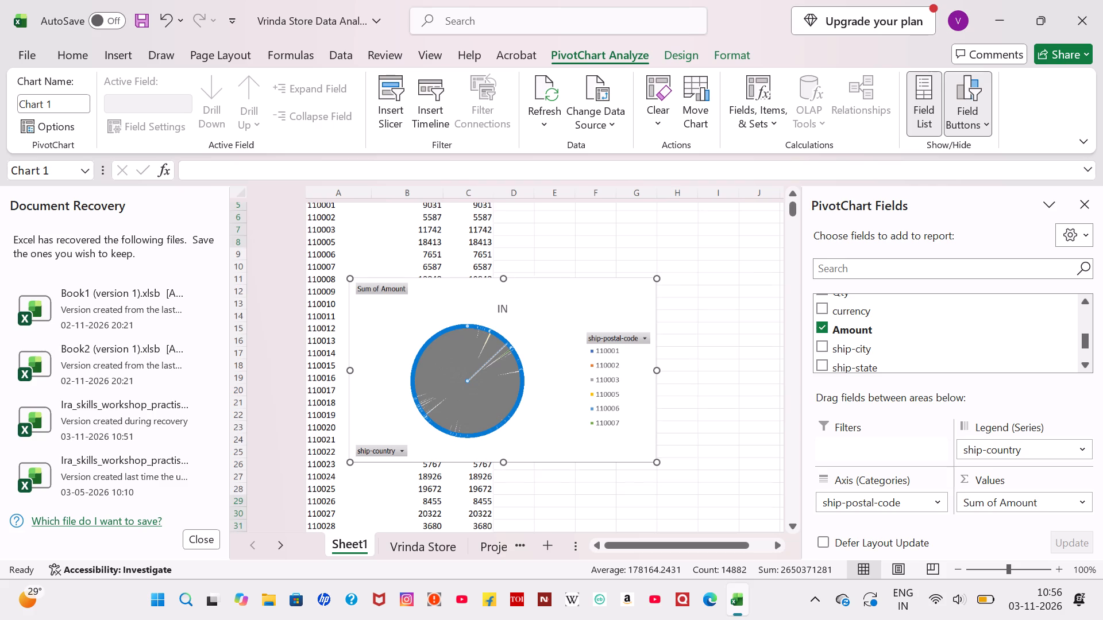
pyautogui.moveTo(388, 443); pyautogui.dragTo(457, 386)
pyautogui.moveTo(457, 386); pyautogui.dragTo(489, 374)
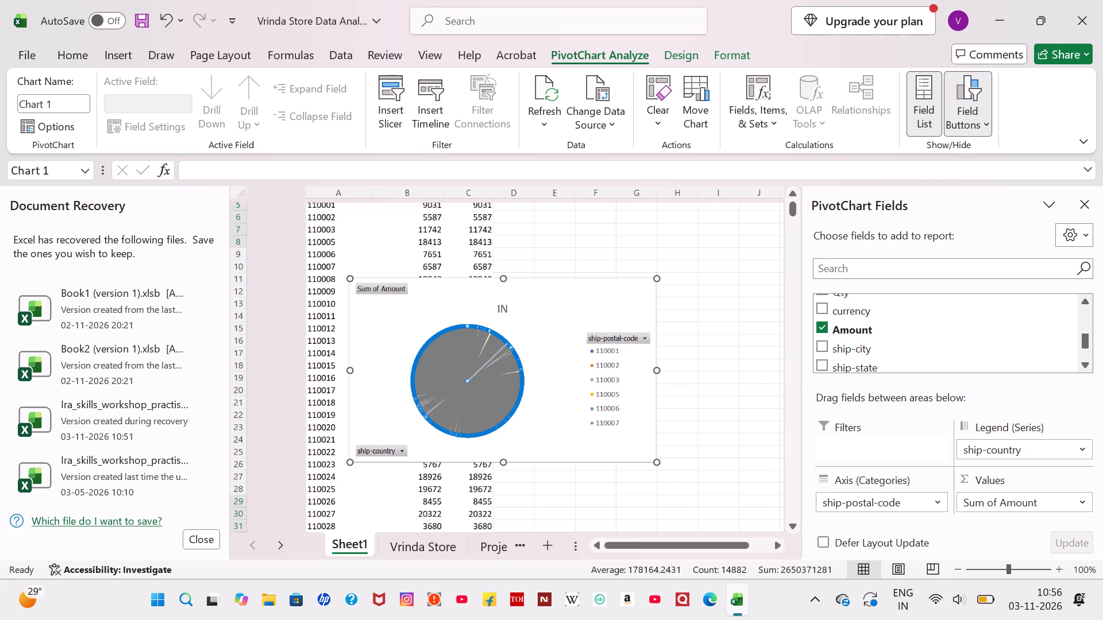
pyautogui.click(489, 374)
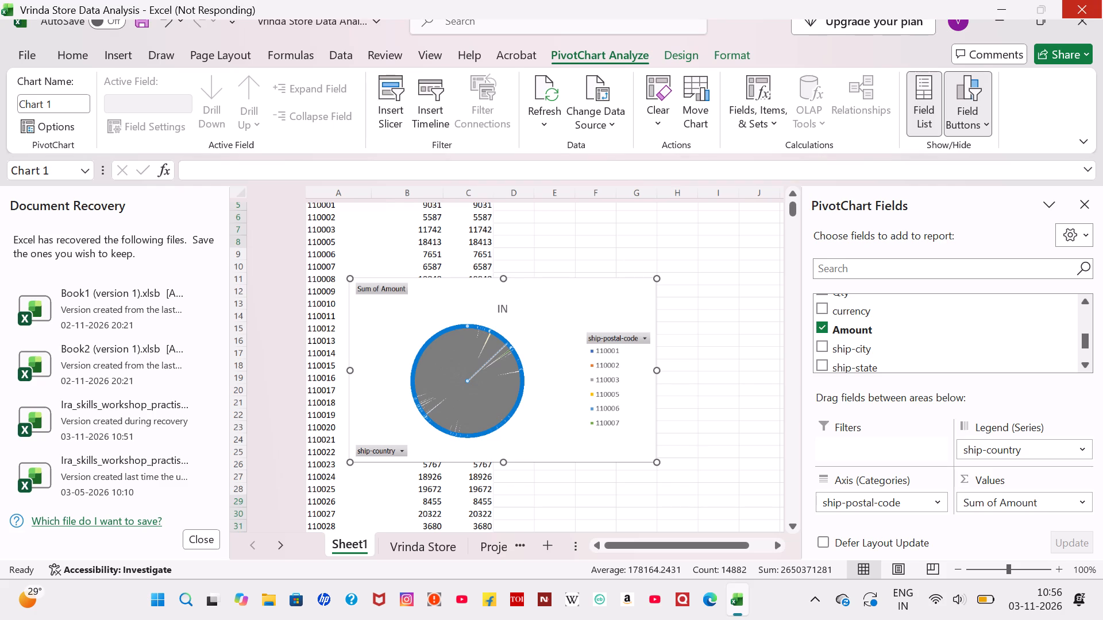